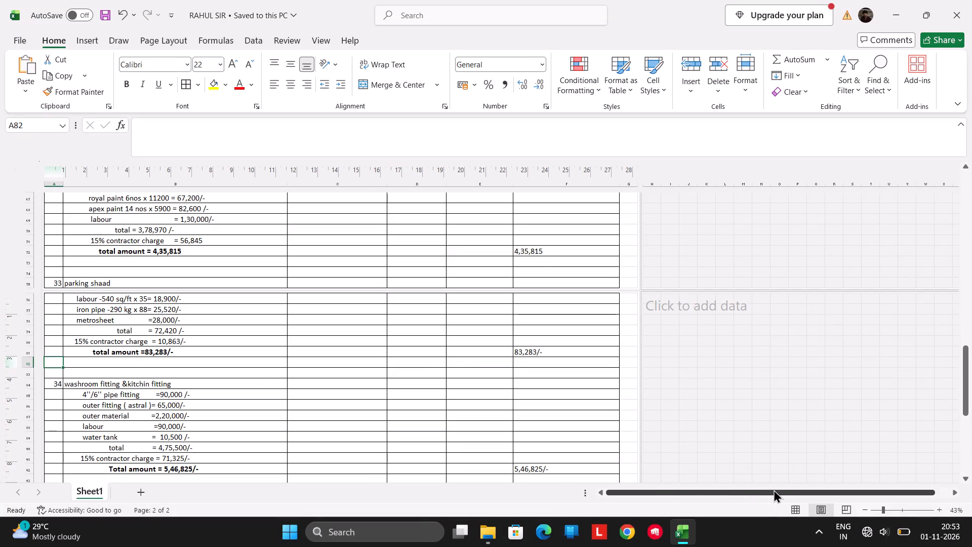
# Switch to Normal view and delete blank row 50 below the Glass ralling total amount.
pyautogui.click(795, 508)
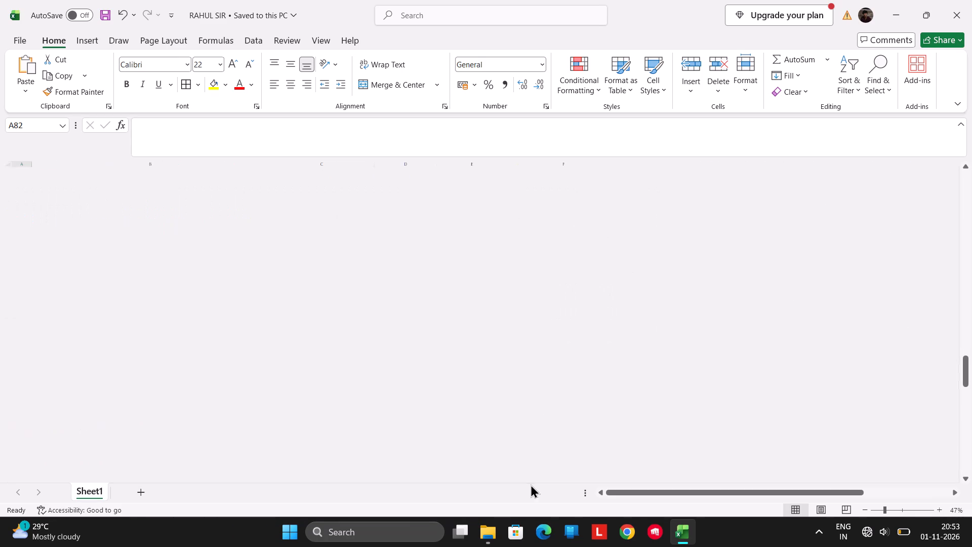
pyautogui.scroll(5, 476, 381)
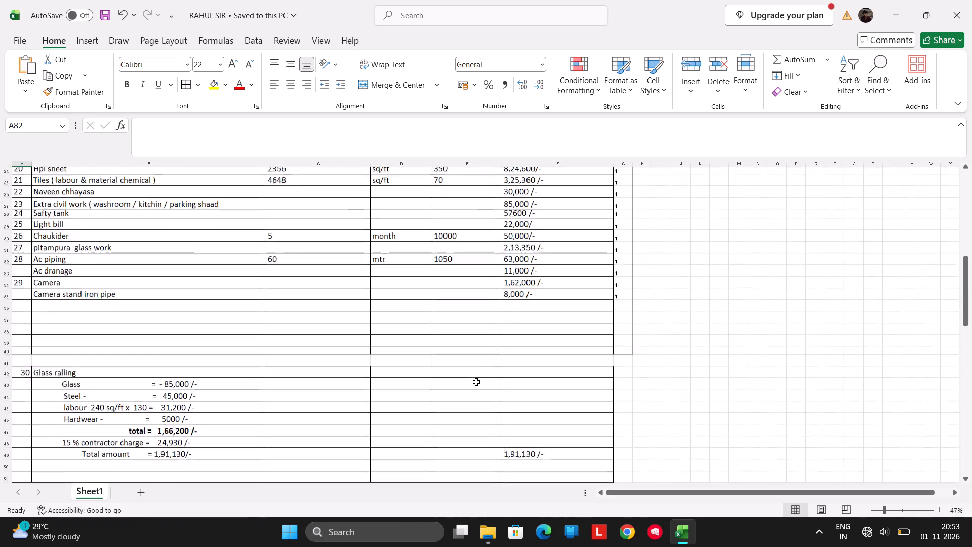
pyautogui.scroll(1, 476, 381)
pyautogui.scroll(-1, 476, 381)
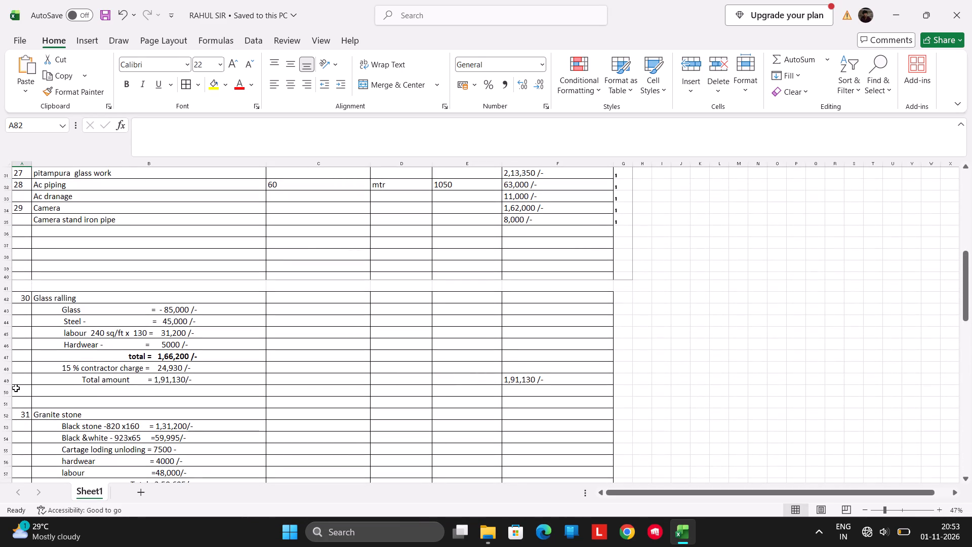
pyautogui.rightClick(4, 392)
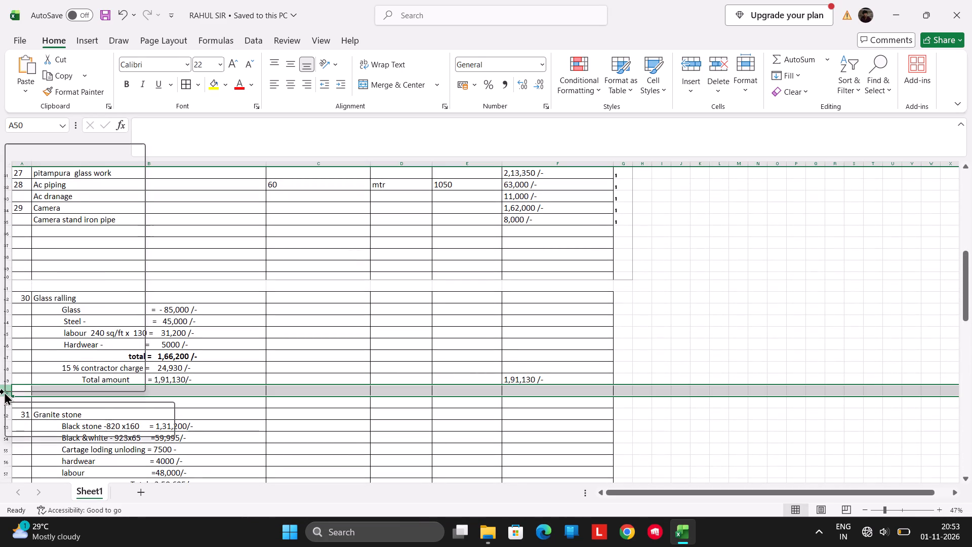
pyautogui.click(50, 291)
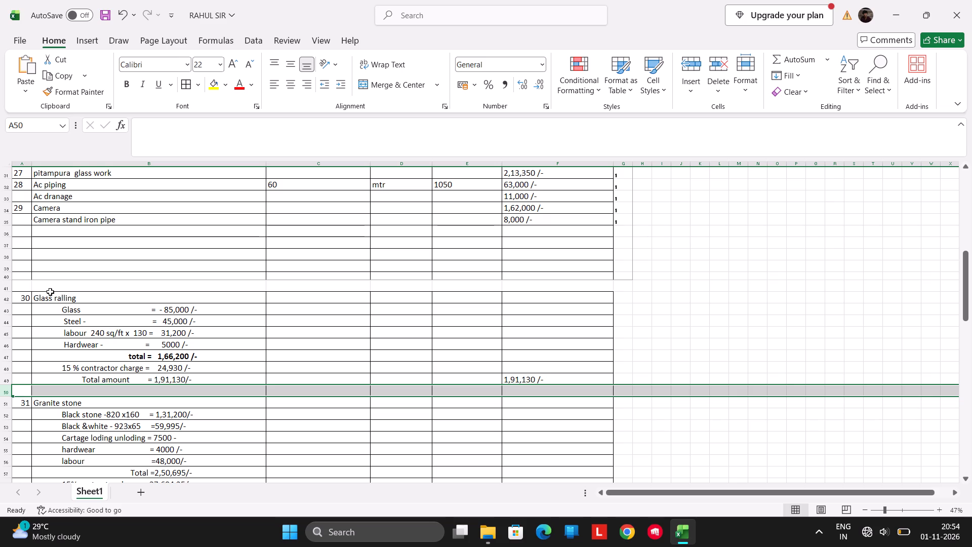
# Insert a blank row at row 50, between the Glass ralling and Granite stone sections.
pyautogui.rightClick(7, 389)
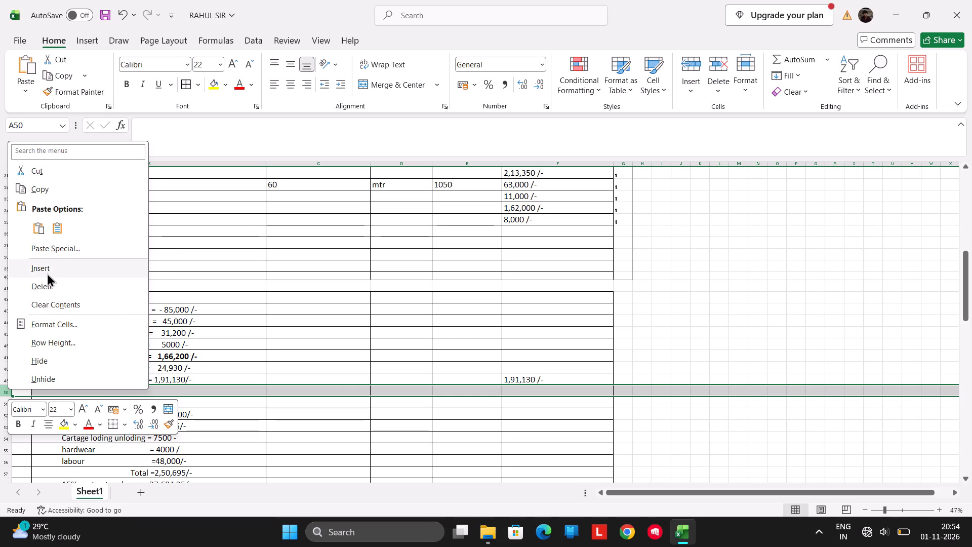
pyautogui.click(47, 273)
# Insert a cell at B40, above the Glass ralling section, shifting the existing cells right.
pyautogui.rightClick(47, 273)
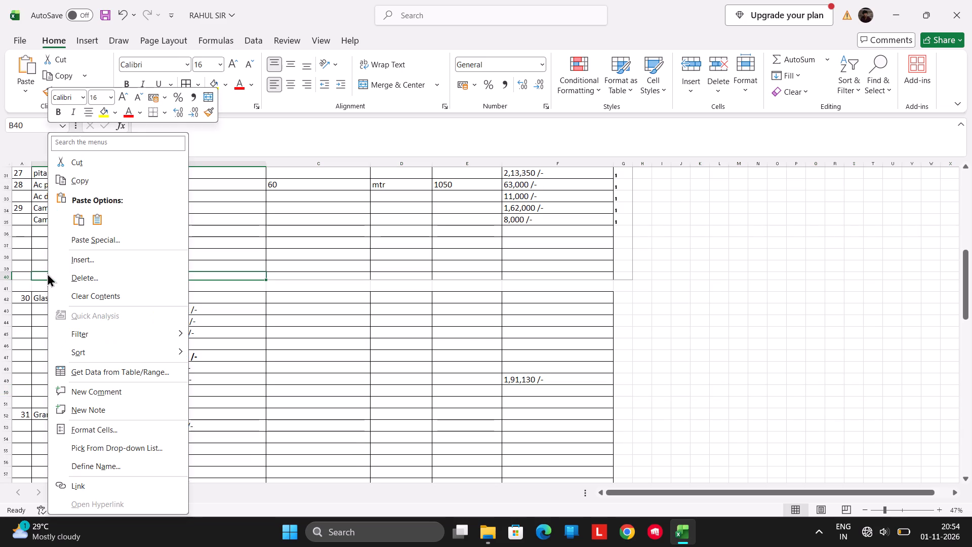
pyautogui.click(75, 254)
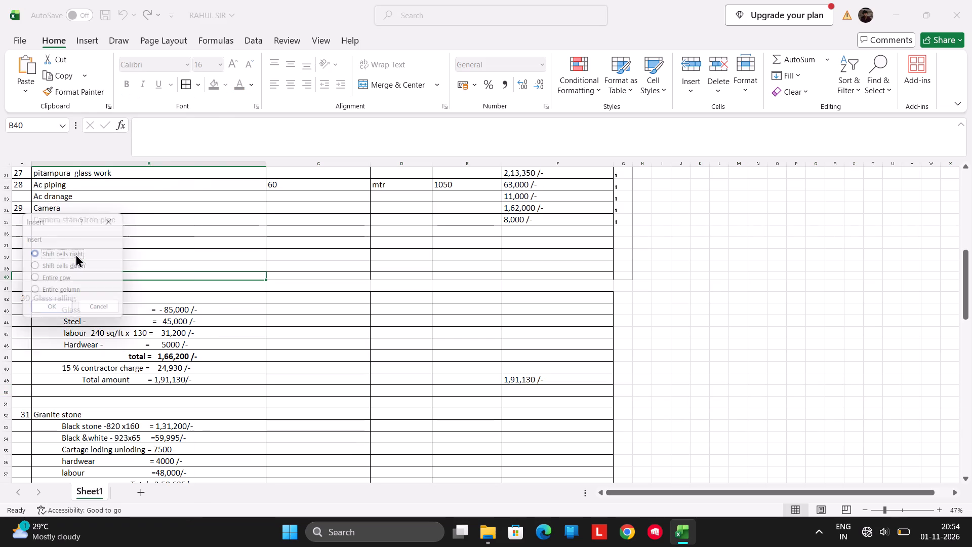
pyautogui.click(55, 306)
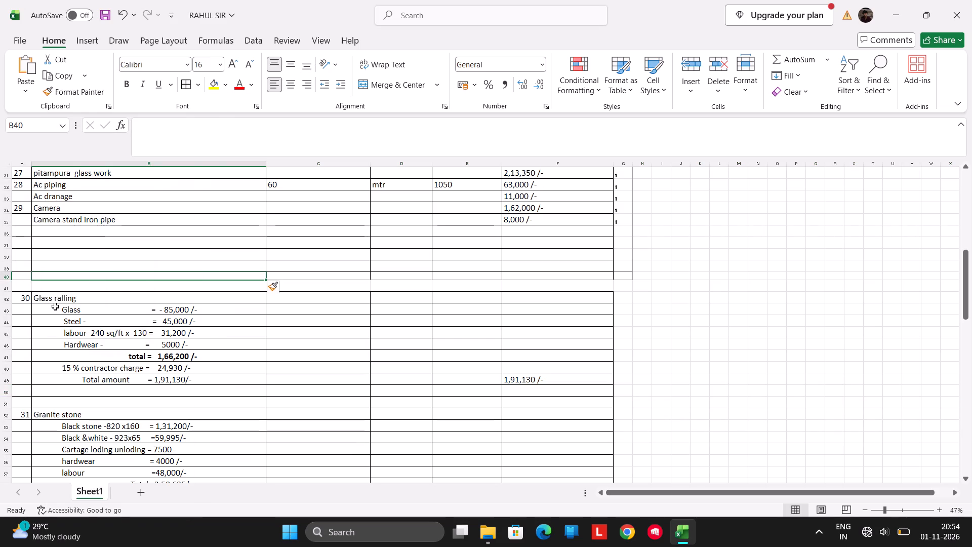
# Insert two blank rows at row 38, below the Camera stand iron pipe entry.
pyautogui.click(7, 252)
pyautogui.rightClick(7, 252)
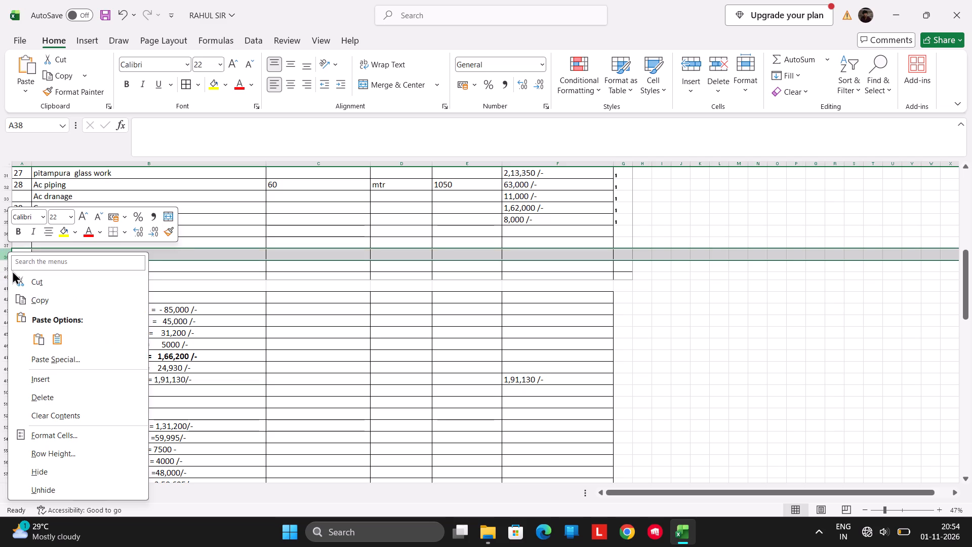
pyautogui.click(51, 381)
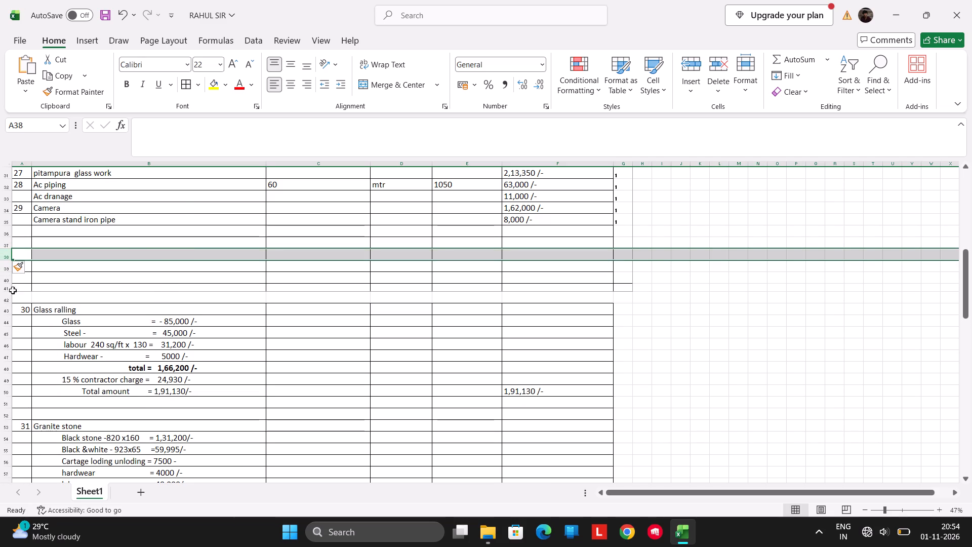
pyautogui.click(1, 255)
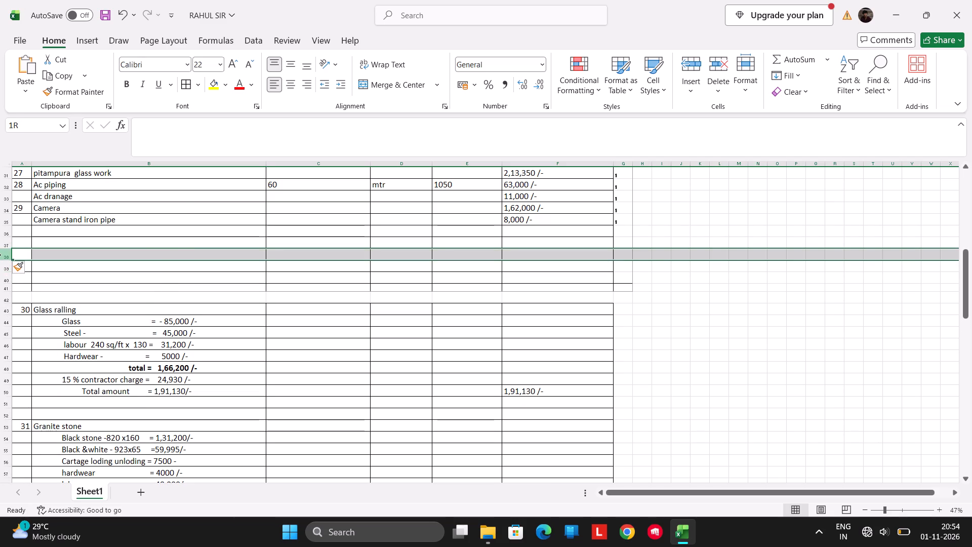
pyautogui.rightClick(1, 255)
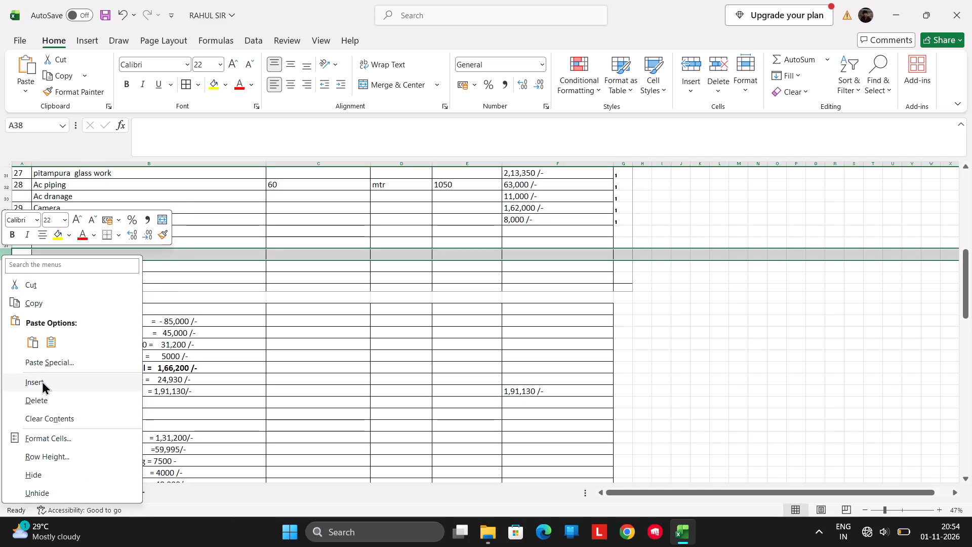
pyautogui.click(42, 381)
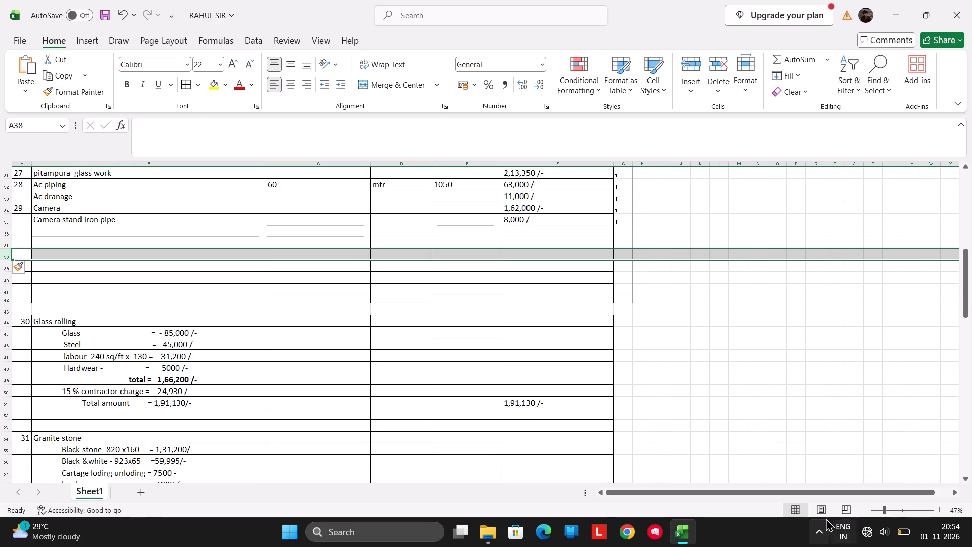
# Show the sheet in Page Break Preview.
pyautogui.click(824, 515)
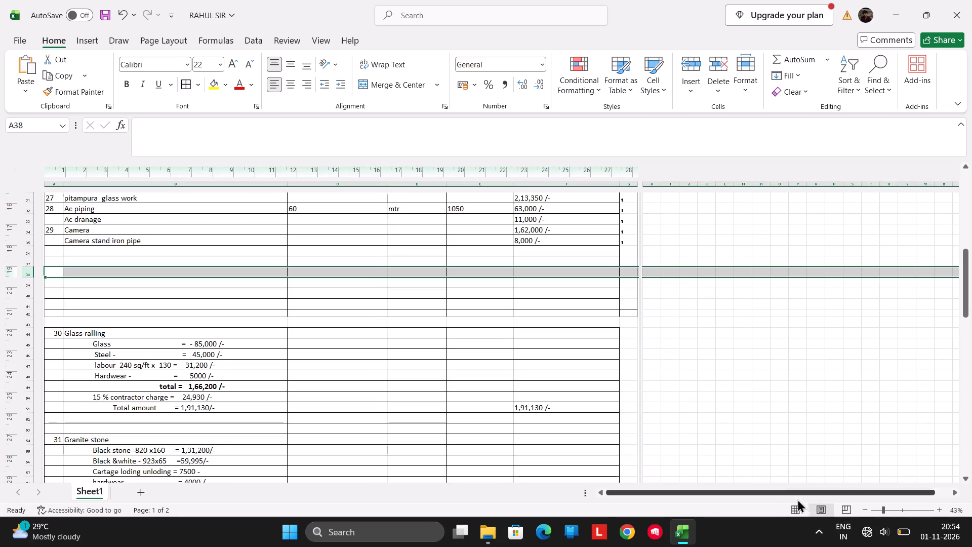
pyautogui.click(848, 501)
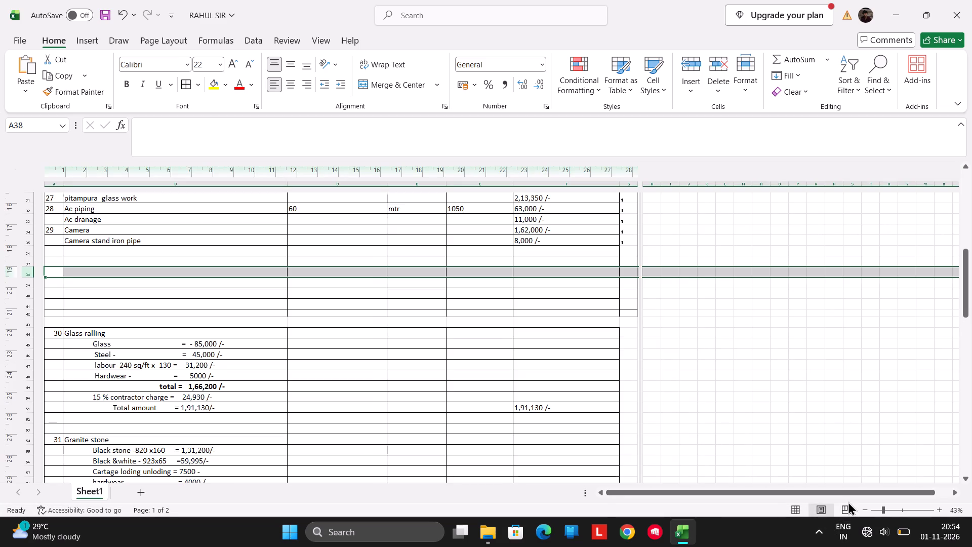
pyautogui.click(848, 513)
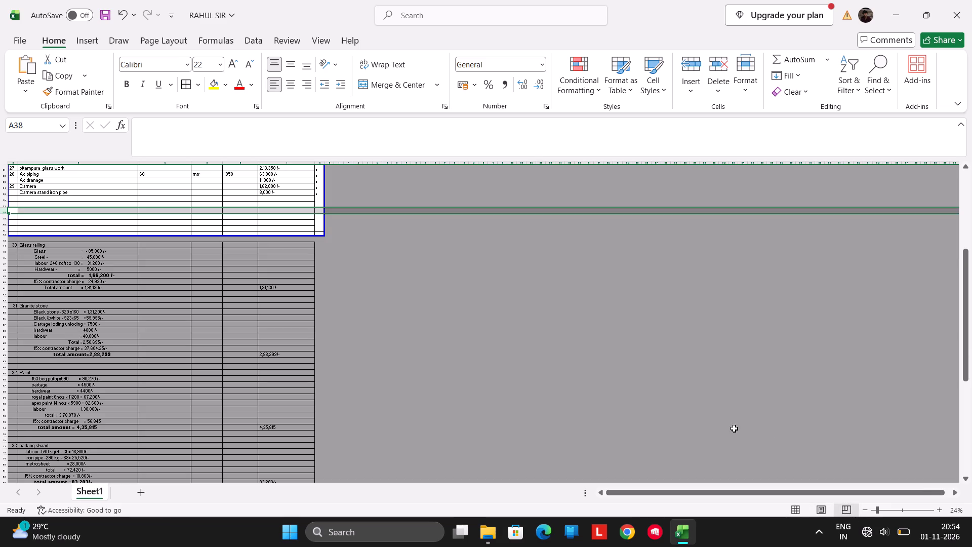
# Examine how the print page boundary falls relative to the itemised sections 30 to 36.
pyautogui.scroll(4, 753, 351)
pyautogui.scroll(-3, 753, 351)
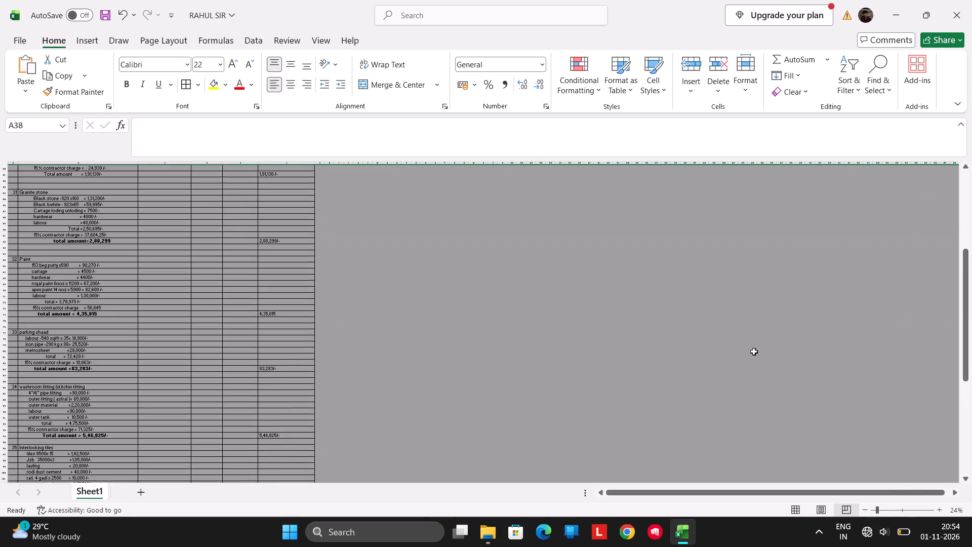
pyautogui.scroll(-4, 753, 351)
pyautogui.scroll(3, 753, 351)
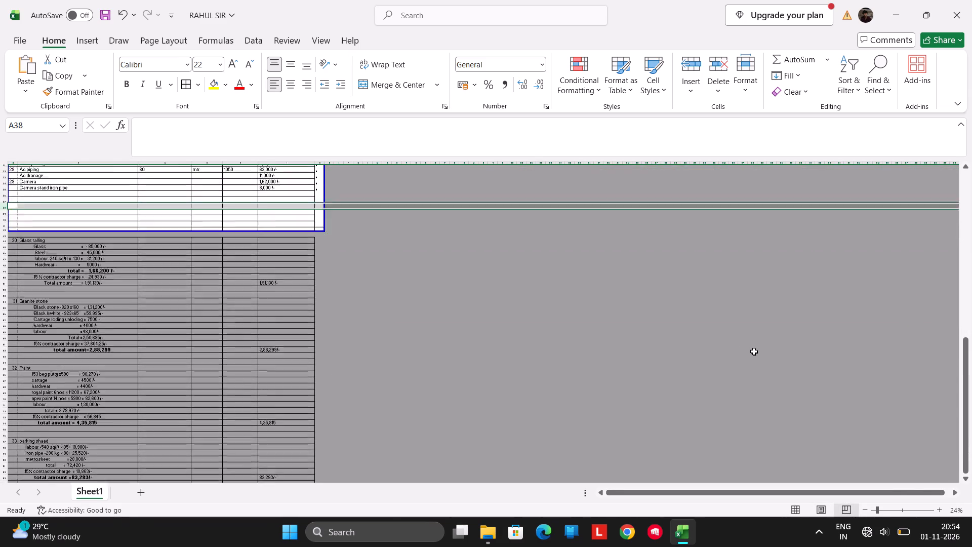
pyautogui.scroll(1, 753, 351)
pyautogui.click(282, 370)
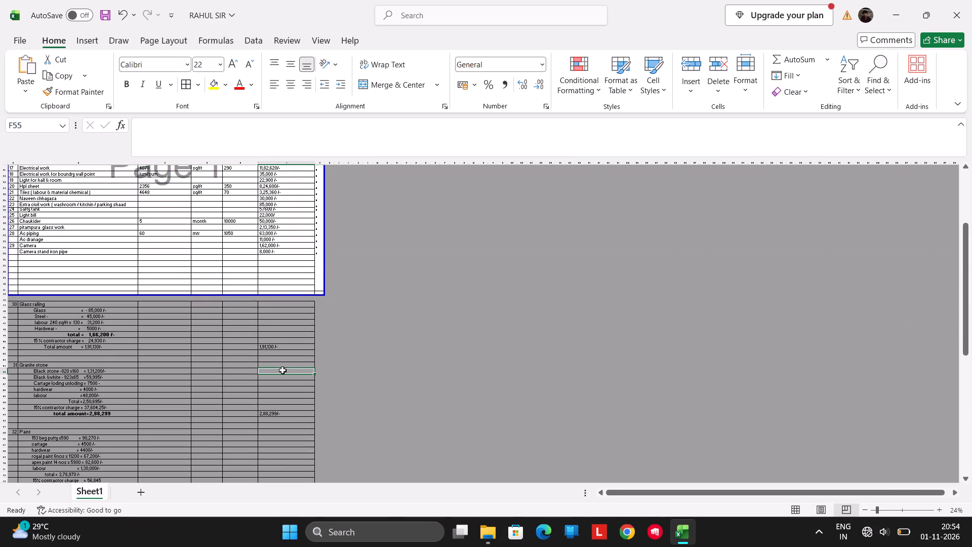
pyautogui.click(15, 300)
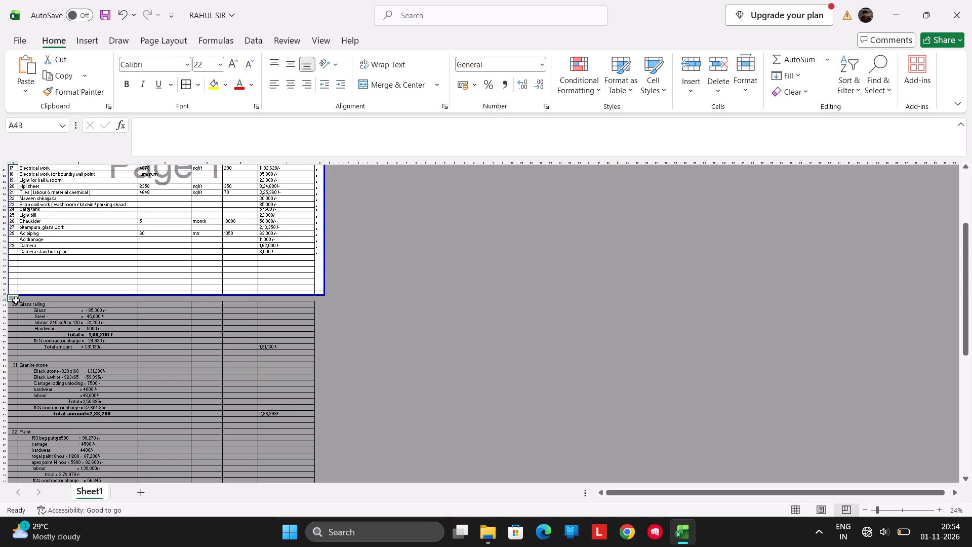
pyautogui.moveTo(15, 300); pyautogui.dragTo(303, 355)
pyautogui.moveTo(303, 355); pyautogui.dragTo(304, 355)
pyautogui.click(365, 328)
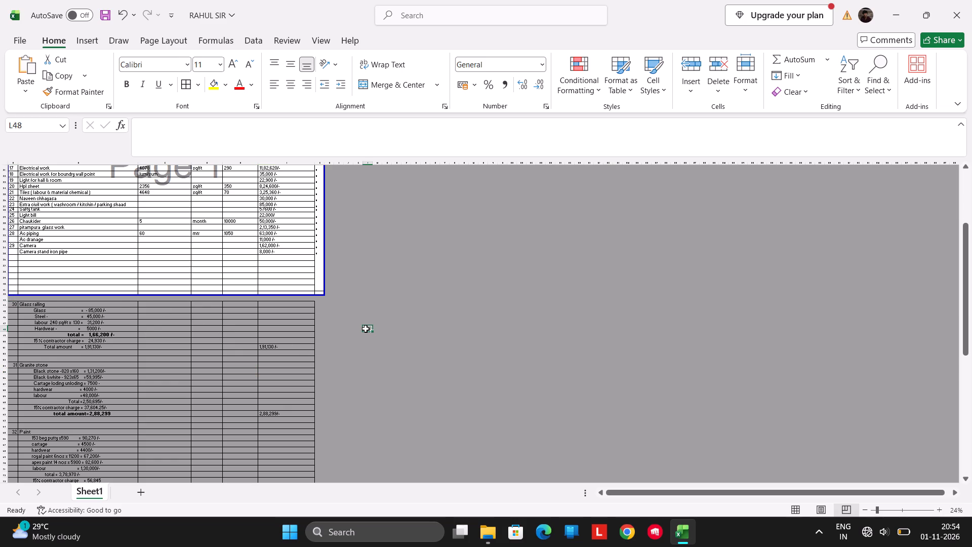
pyautogui.click(365, 328)
pyautogui.click(239, 325)
pyautogui.scroll(-5, 239, 325)
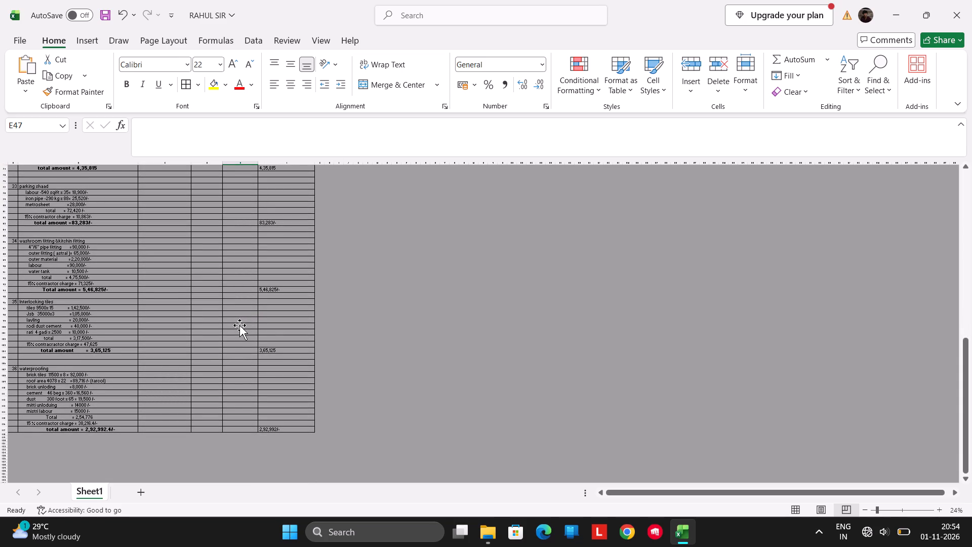
pyautogui.scroll(2, 239, 325)
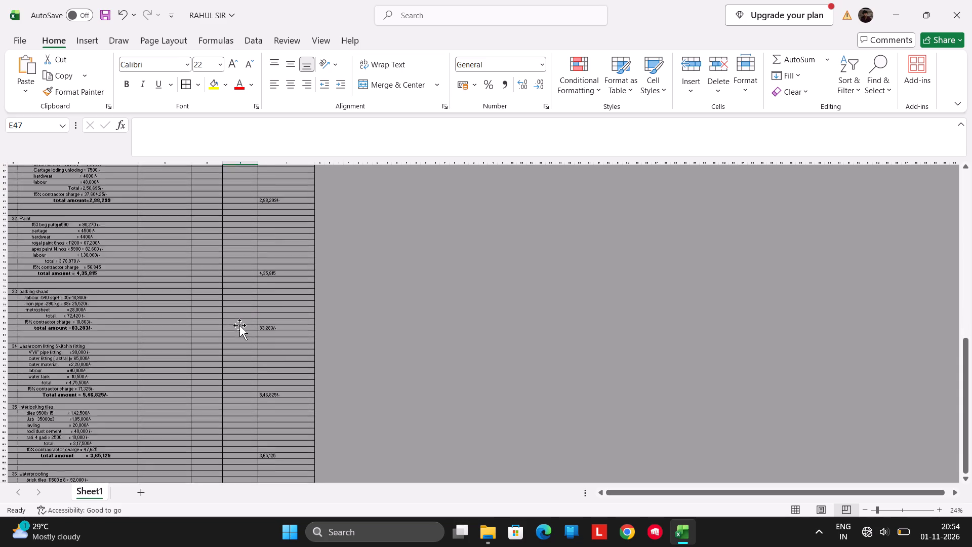
# Set the print scaling width to 2 pages.
pyautogui.click(177, 43)
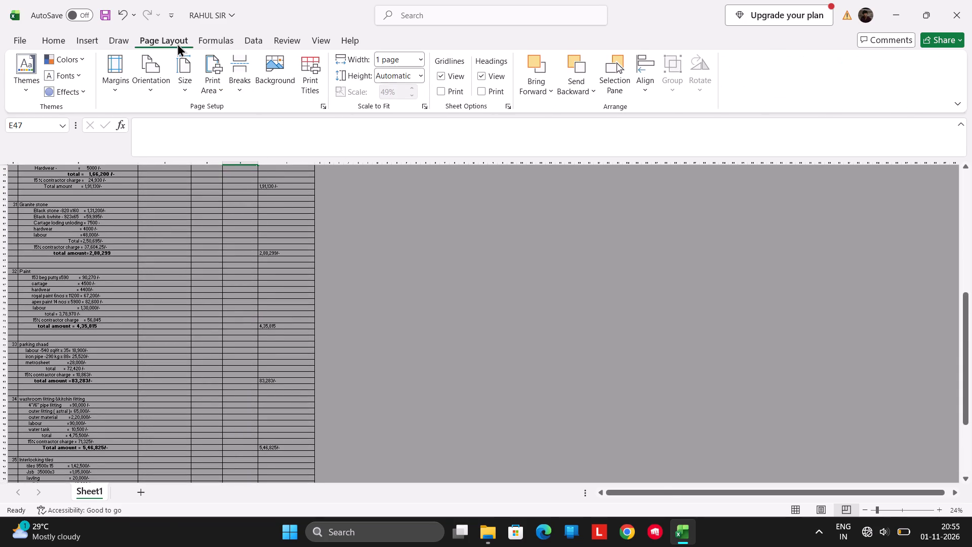
pyautogui.click(417, 62)
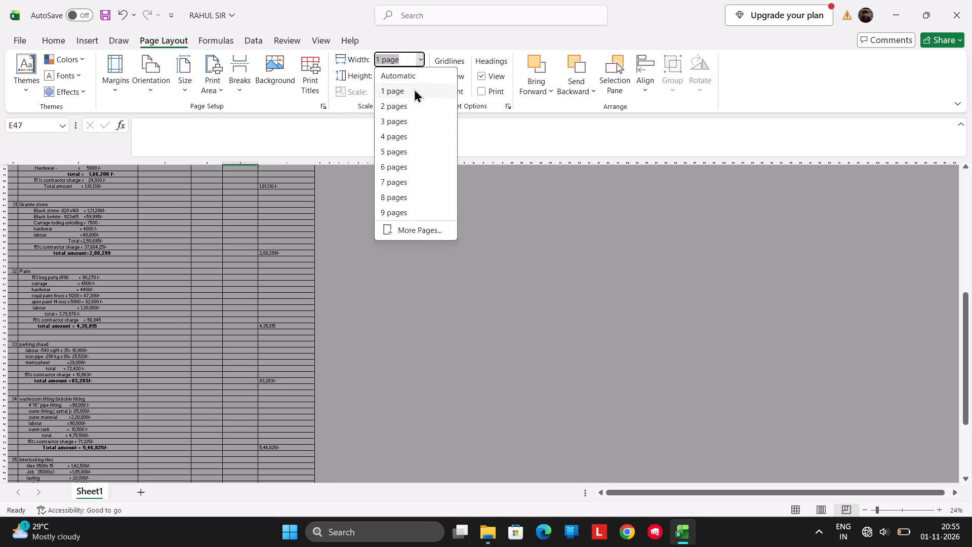
pyautogui.click(412, 109)
# Select the Glass ralling to Paint sections and review their page orientation, scaling and paper size in Page Setup.
pyautogui.scroll(1, 320, 345)
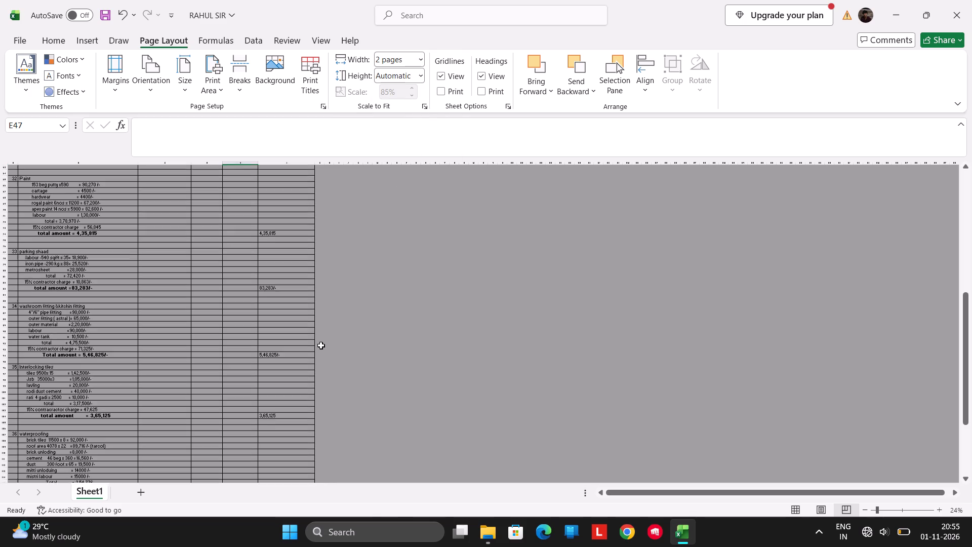
pyautogui.scroll(1, 320, 345)
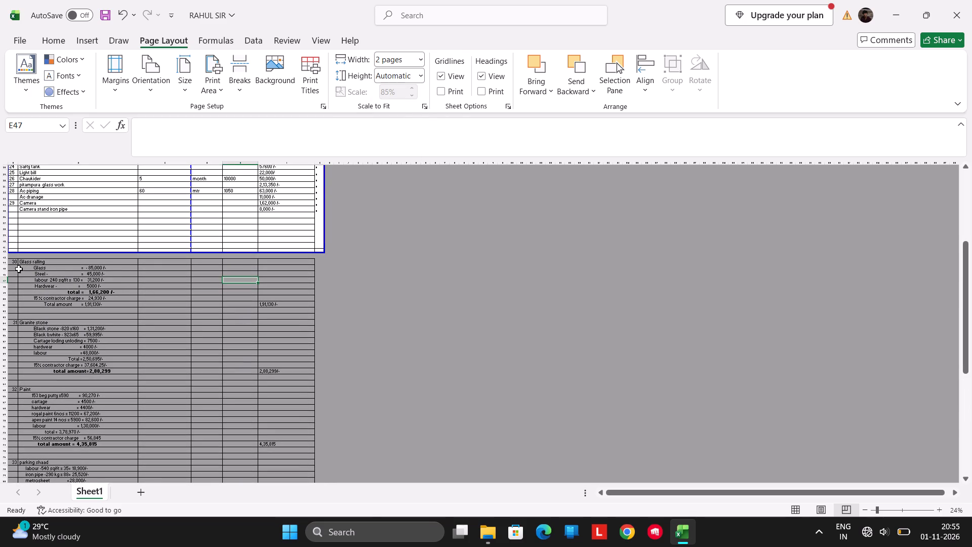
pyautogui.click(3, 258)
pyautogui.doubleClick(3, 258)
pyautogui.moveTo(13, 256); pyautogui.dragTo(297, 331)
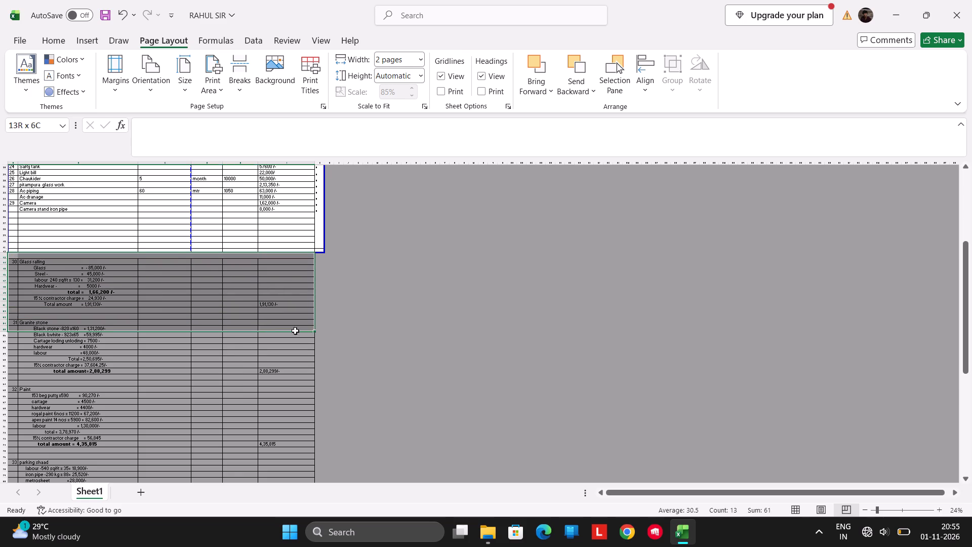
pyautogui.moveTo(297, 331); pyautogui.dragTo(314, 474)
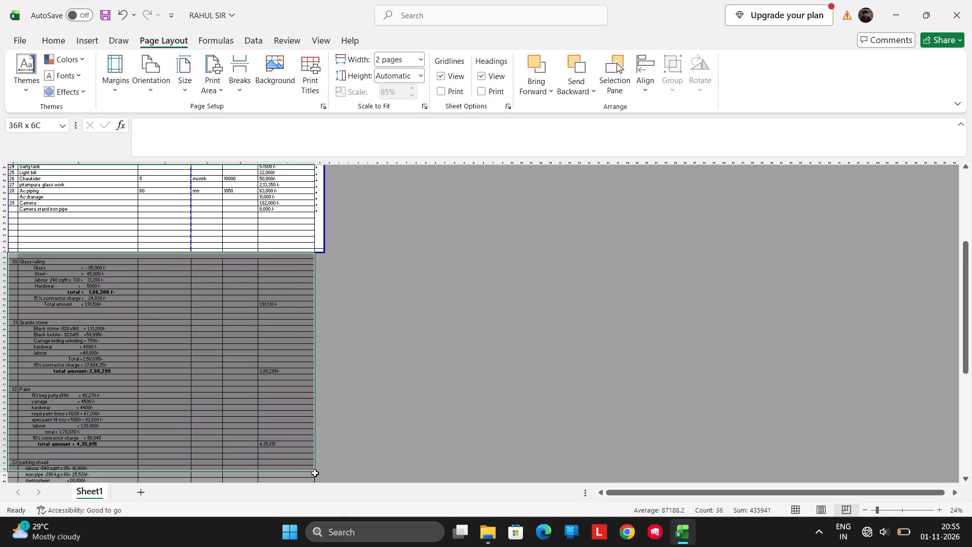
pyautogui.moveTo(314, 474); pyautogui.dragTo(310, 446)
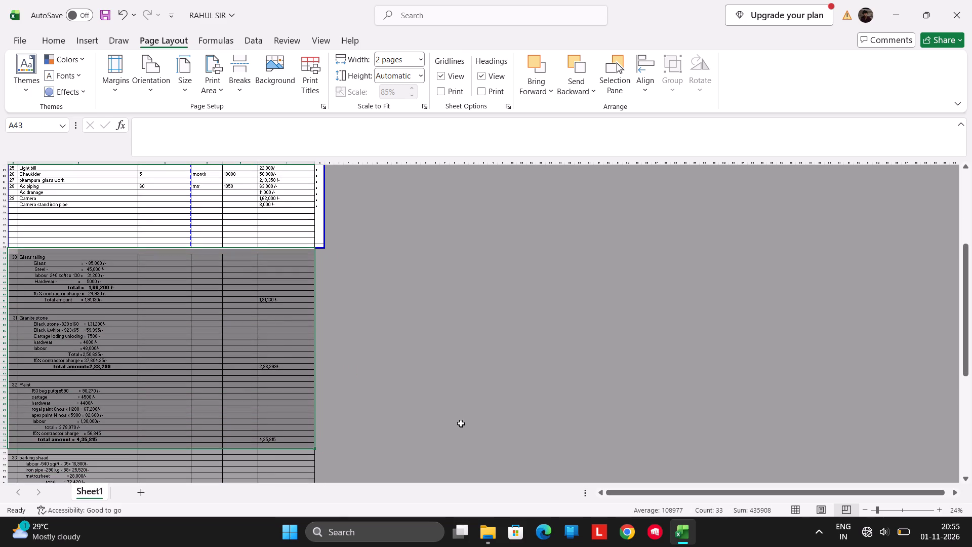
pyautogui.rightClick(277, 401)
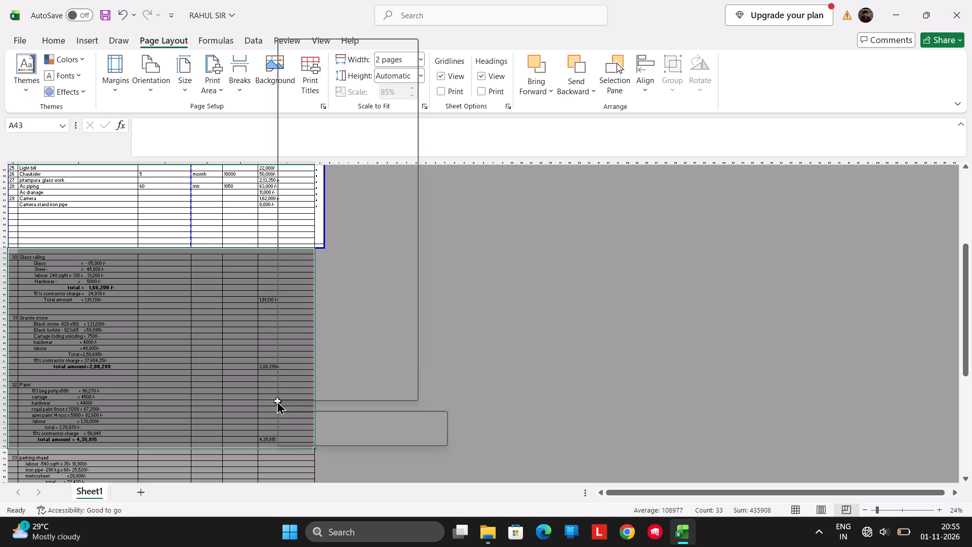
pyautogui.click(305, 388)
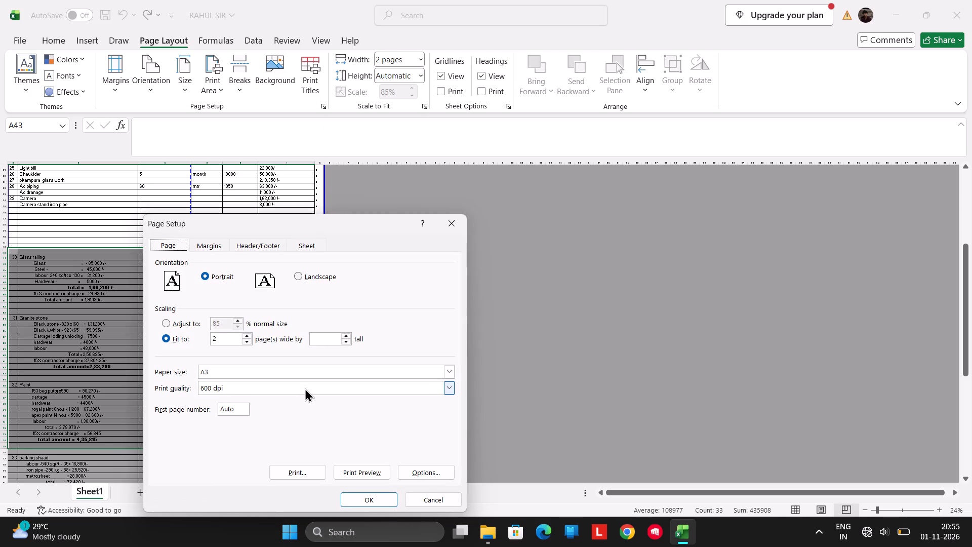
pyautogui.click(372, 499)
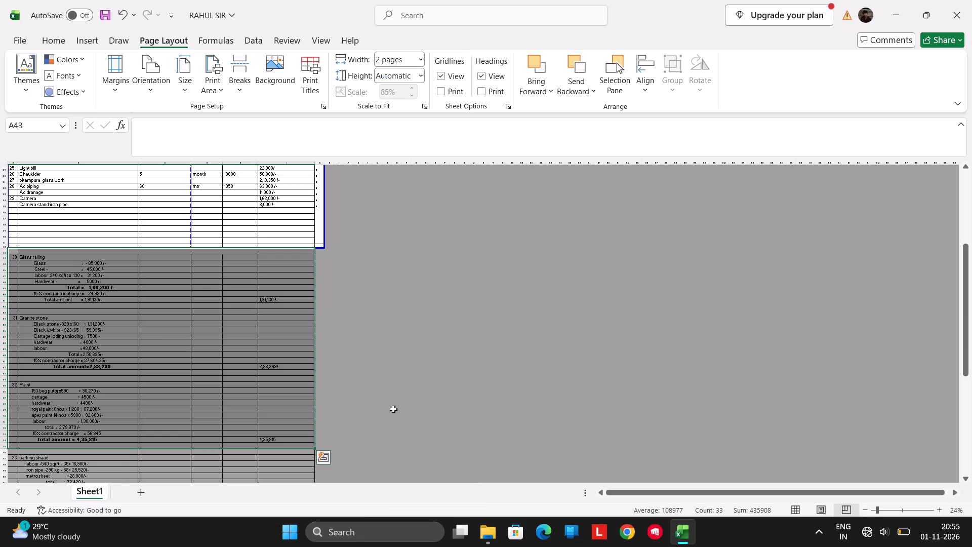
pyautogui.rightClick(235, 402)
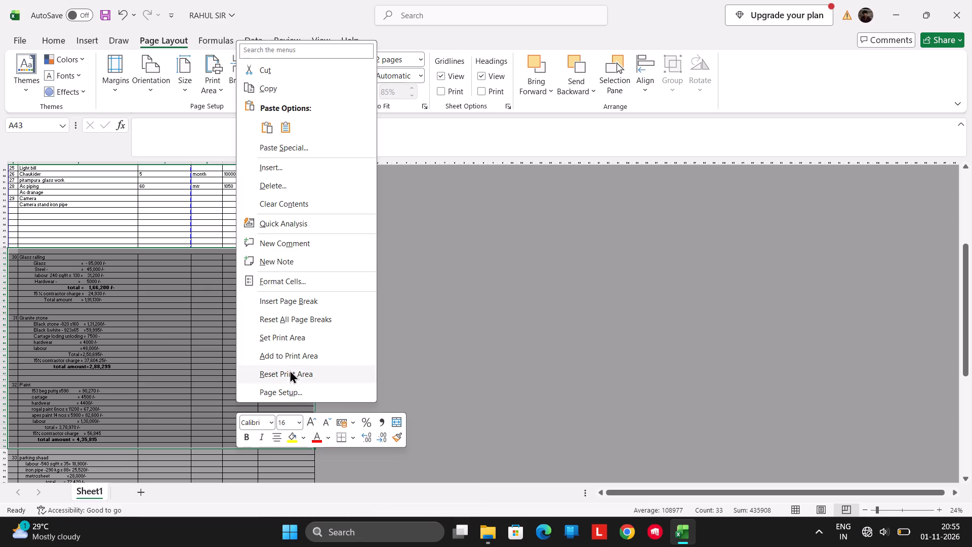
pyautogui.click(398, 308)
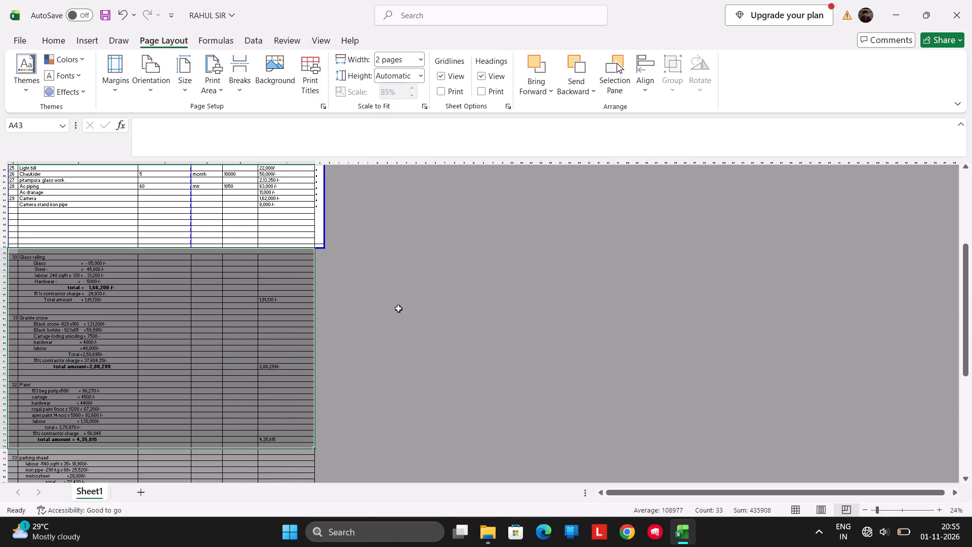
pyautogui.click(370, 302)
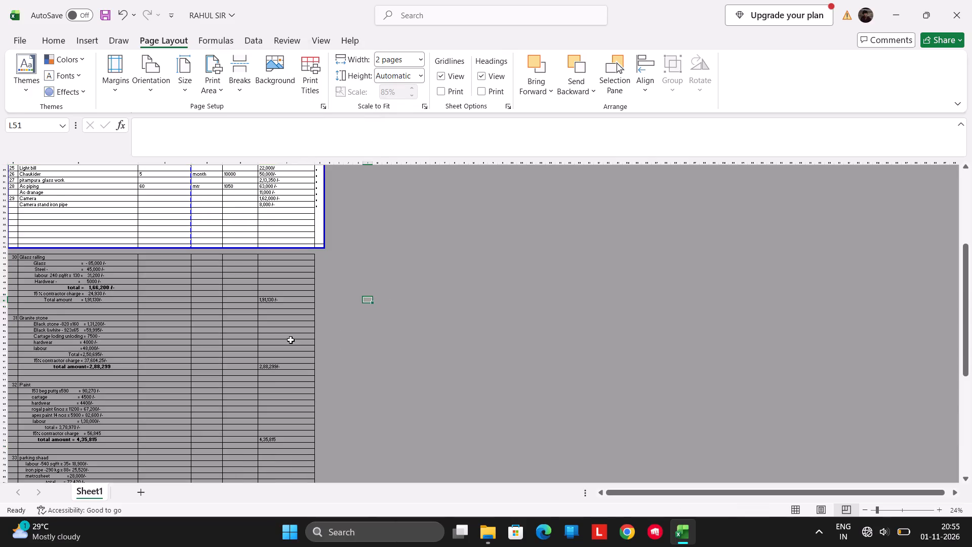
# Set the print scaling width to 1 page.
pyautogui.scroll(2, 285, 343)
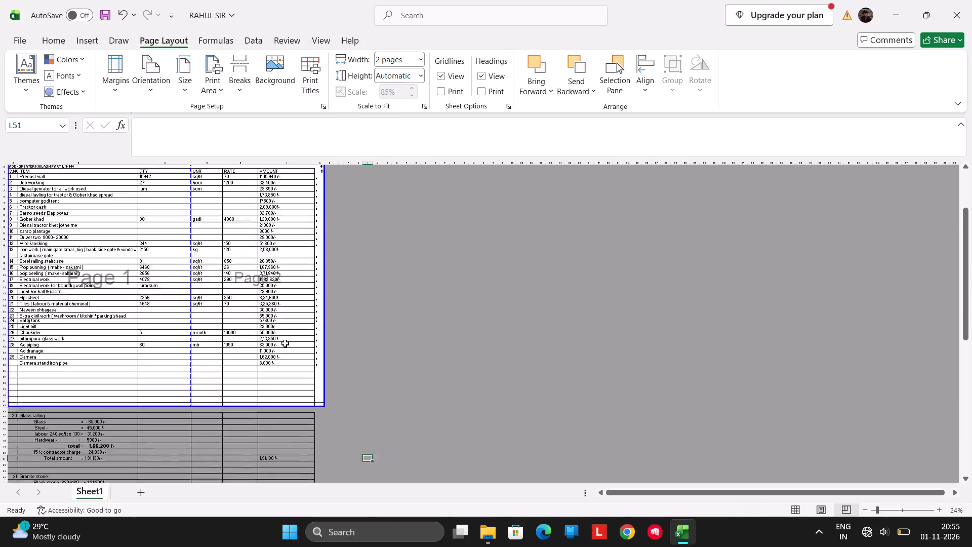
pyautogui.scroll(2, 285, 343)
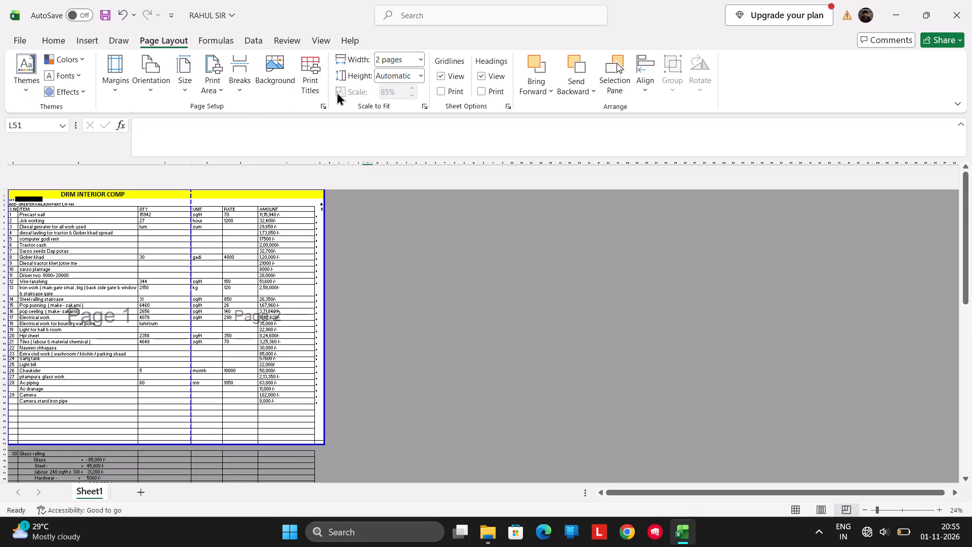
pyautogui.click(421, 61)
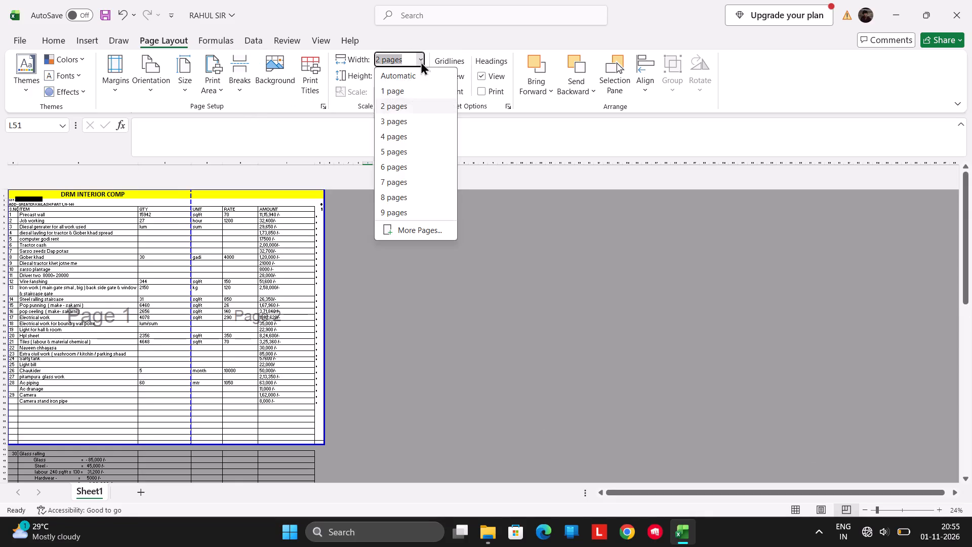
pyautogui.click(414, 92)
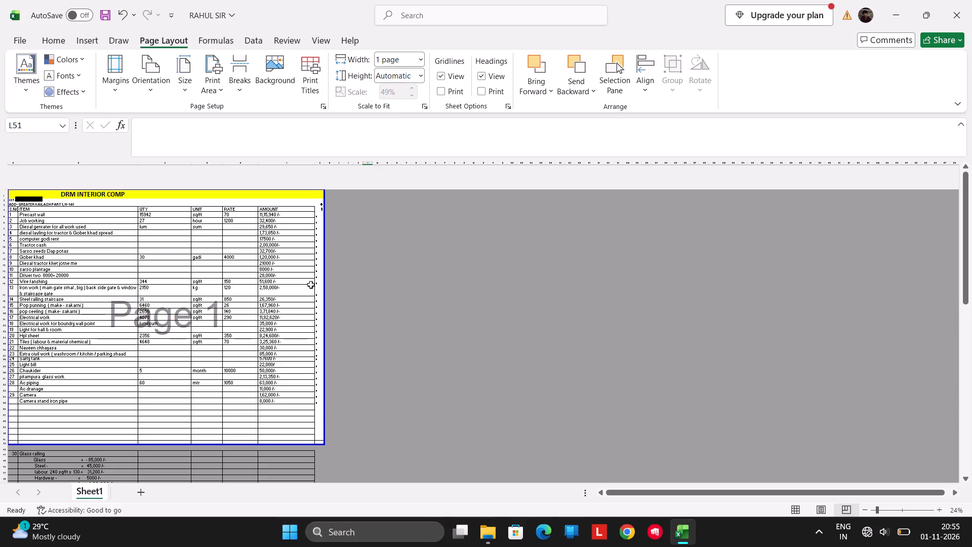
# Insert a page break at cell K38, in the blank rows below the Camera stand iron pipe entry.
pyautogui.click(326, 404)
pyautogui.tripleClick(357, 398)
pyautogui.click(220, 44)
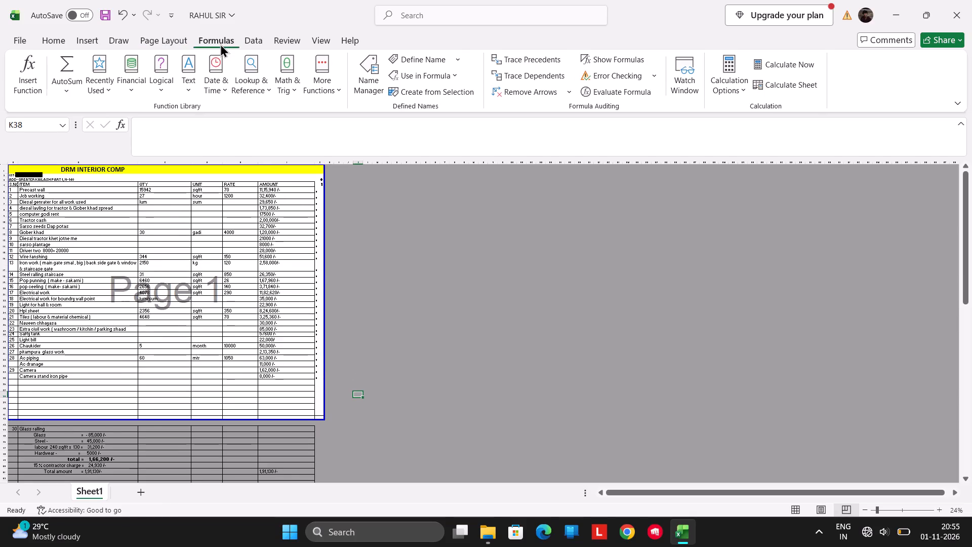
pyautogui.click(250, 39)
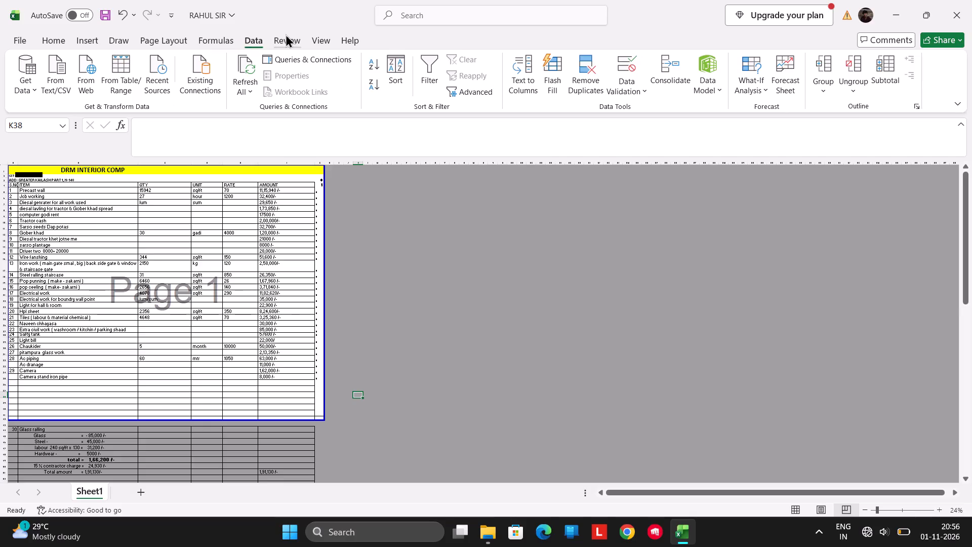
pyautogui.click(287, 34)
pyautogui.click(315, 34)
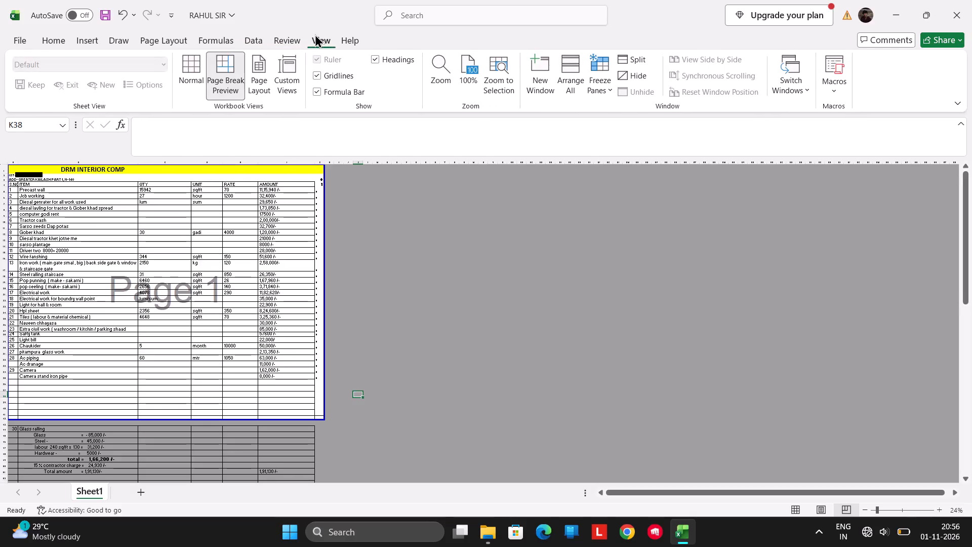
pyautogui.click(350, 32)
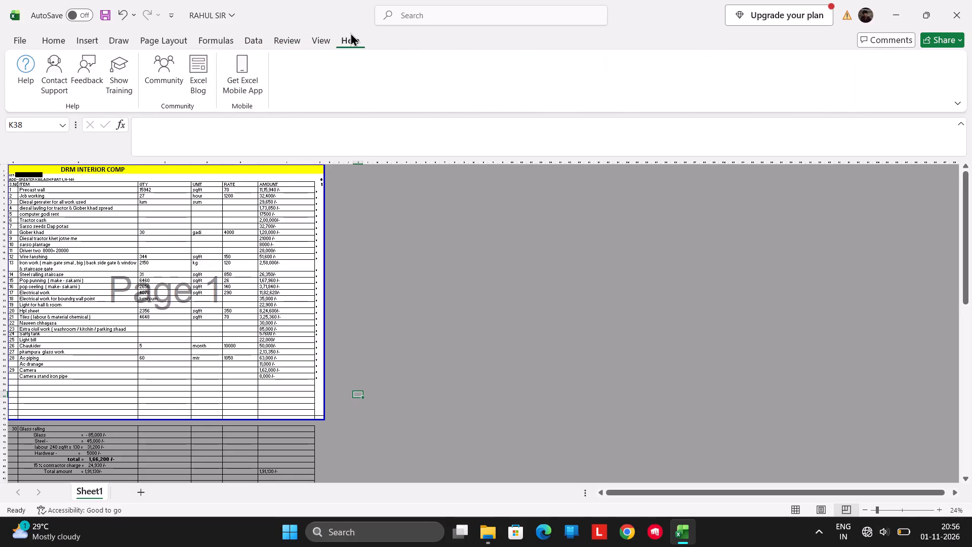
pyautogui.click(159, 40)
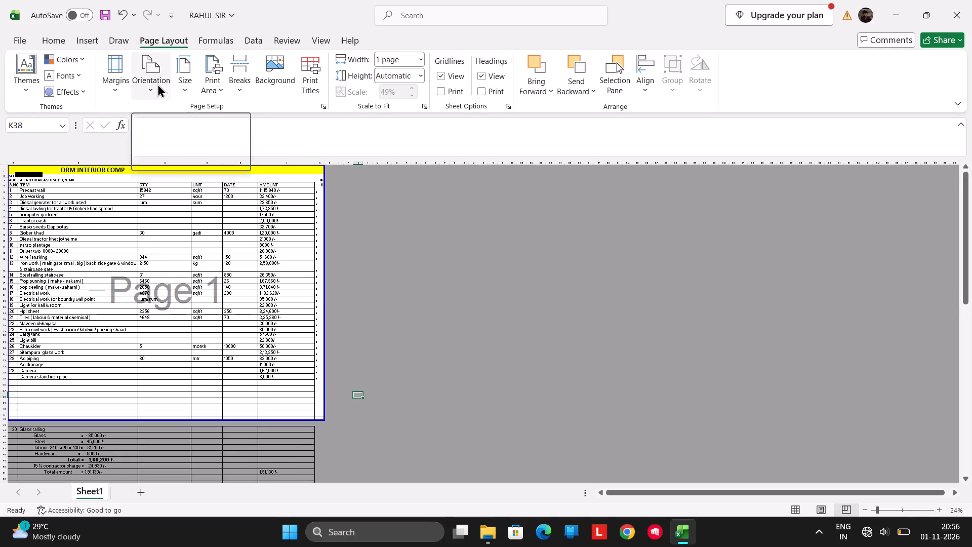
pyautogui.click(239, 91)
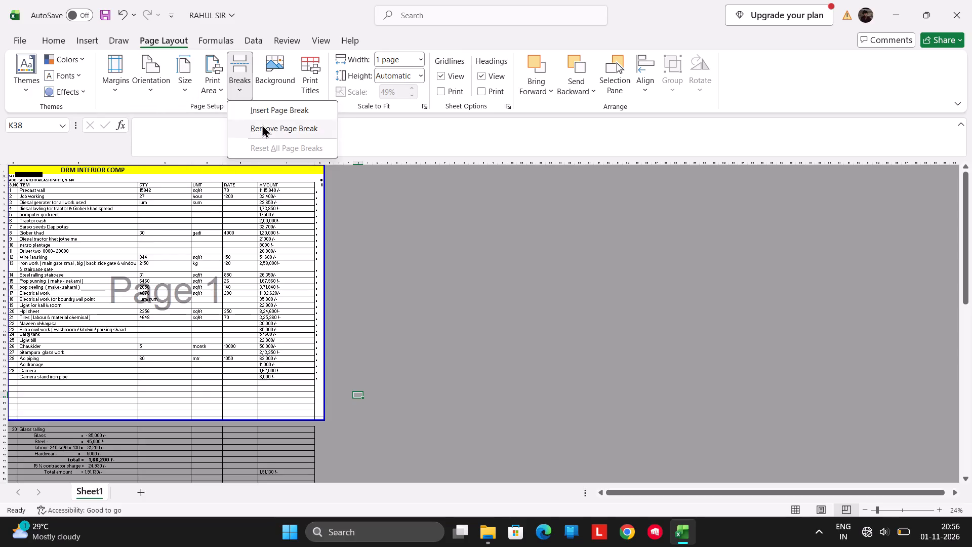
pyautogui.click(274, 111)
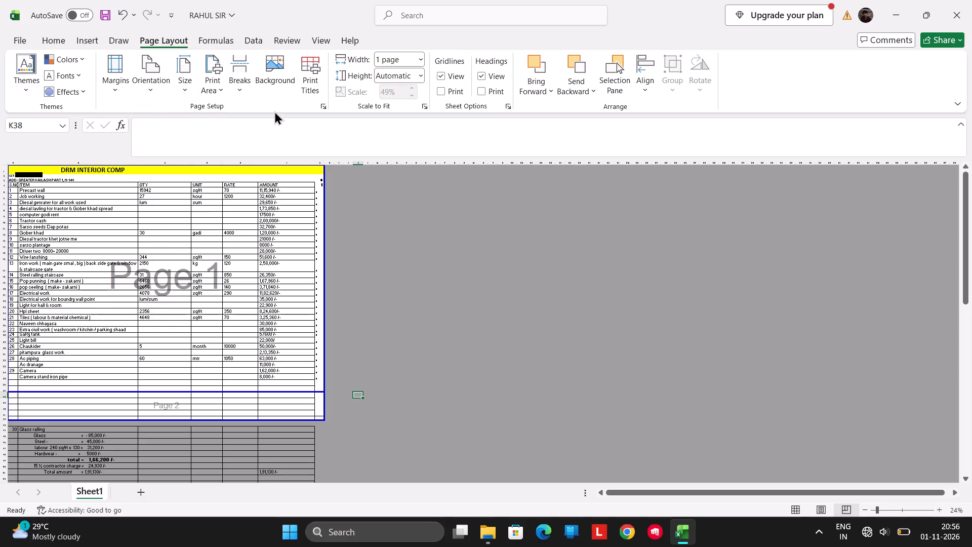
# Extend the print area's lower boundary to just below the Paint section so that sections 30 to 32 are included.
pyautogui.scroll(-1, 294, 392)
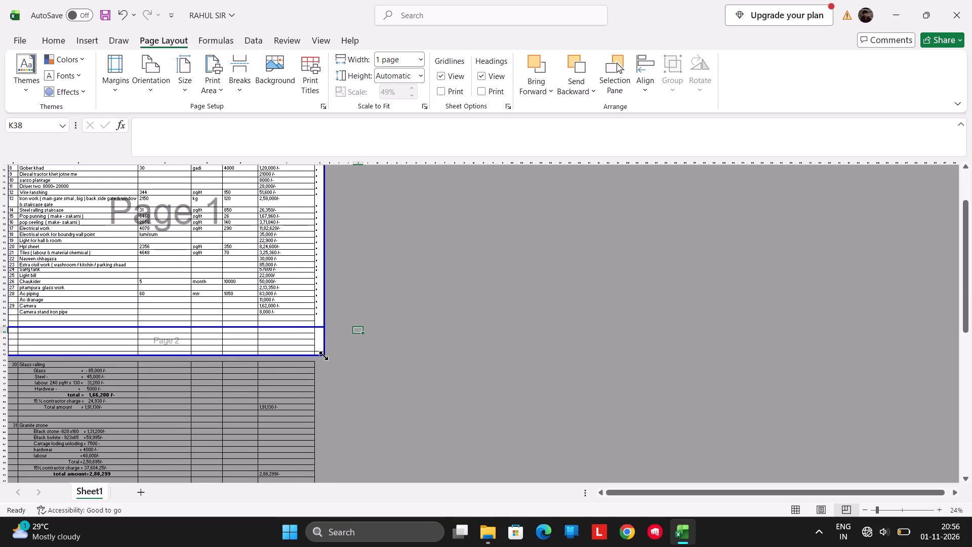
pyautogui.click(323, 355)
pyautogui.moveTo(315, 355); pyautogui.dragTo(303, 476)
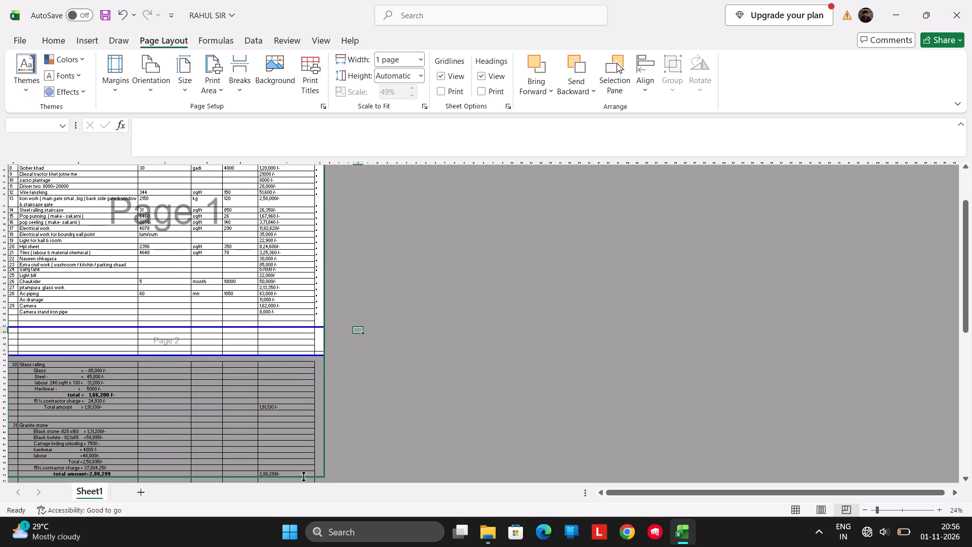
pyautogui.moveTo(303, 476); pyautogui.dragTo(291, 489)
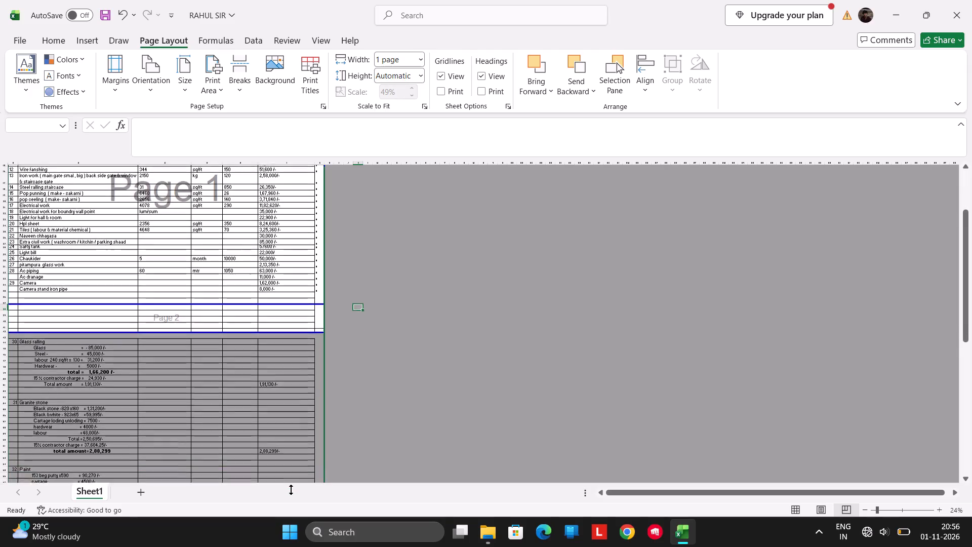
pyautogui.moveTo(291, 489); pyautogui.dragTo(292, 466)
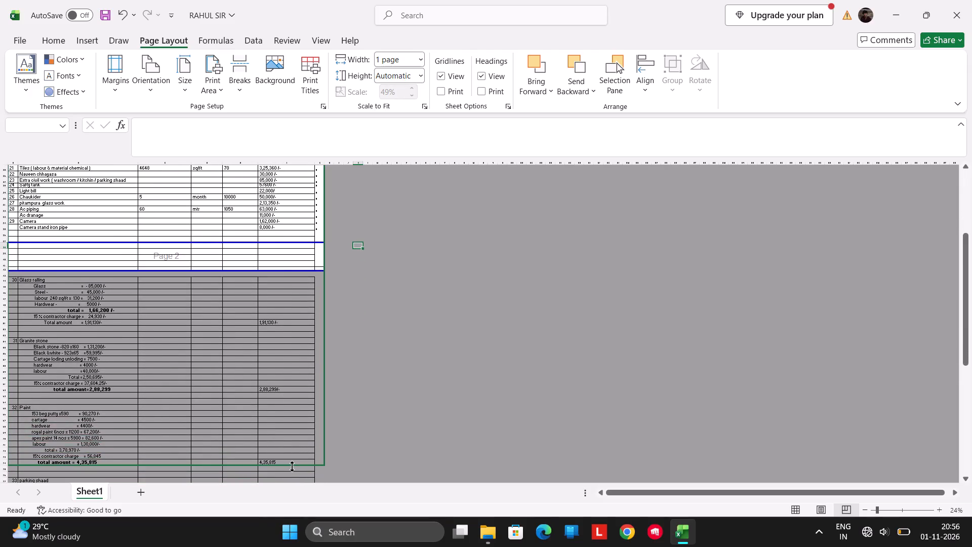
pyautogui.moveTo(292, 466); pyautogui.dragTo(292, 470)
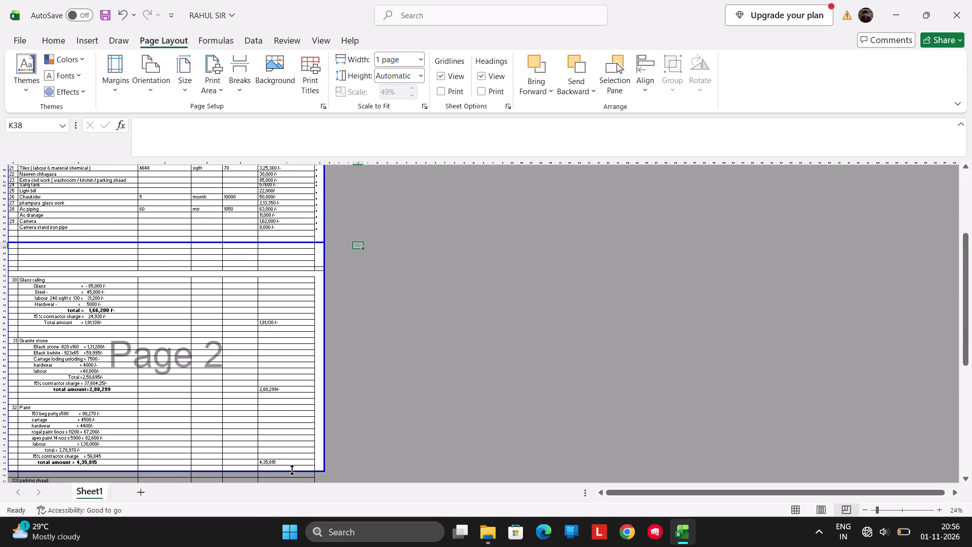
# Move the page break below the Camera stand iron pipe entry down three rows, to just above the Glass ralling section.
pyautogui.scroll(-1, 289, 409)
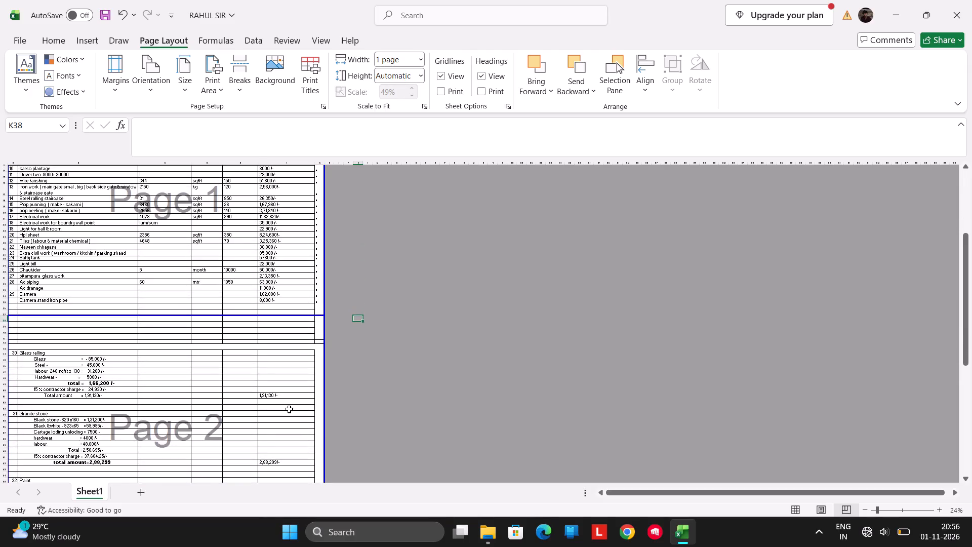
pyautogui.scroll(-1, 289, 409)
pyautogui.scroll(-1, 288, 324)
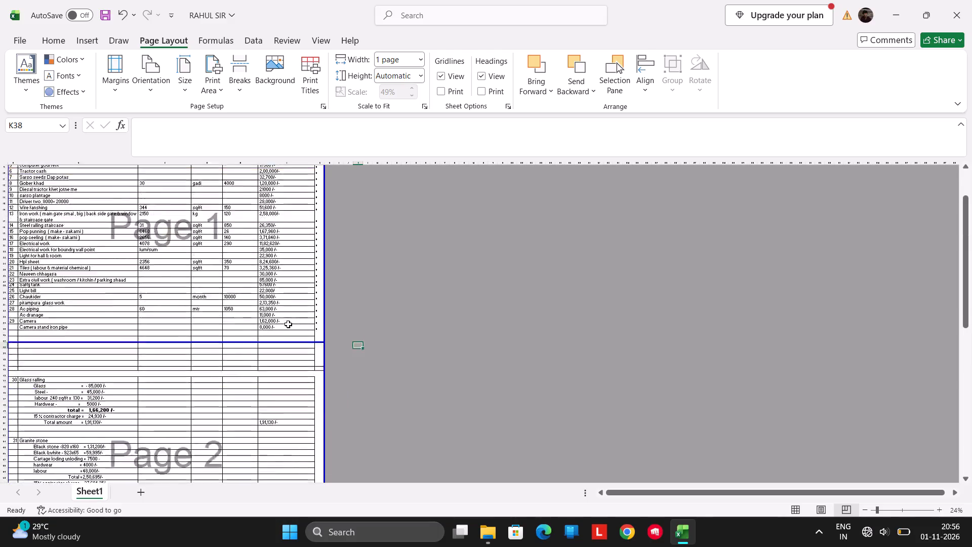
pyautogui.scroll(-4, 288, 324)
pyautogui.scroll(3, 288, 324)
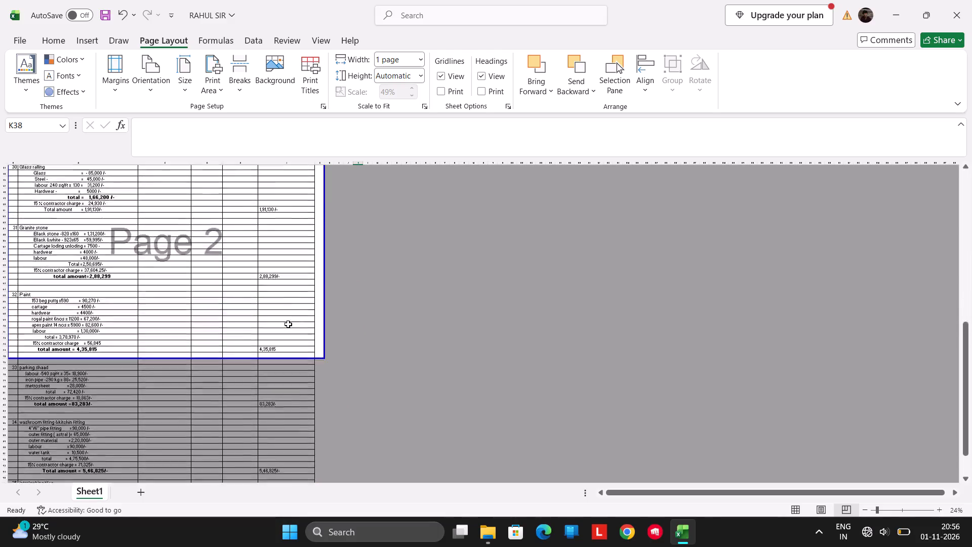
pyautogui.scroll(2, 288, 324)
pyautogui.scroll(-2, 288, 324)
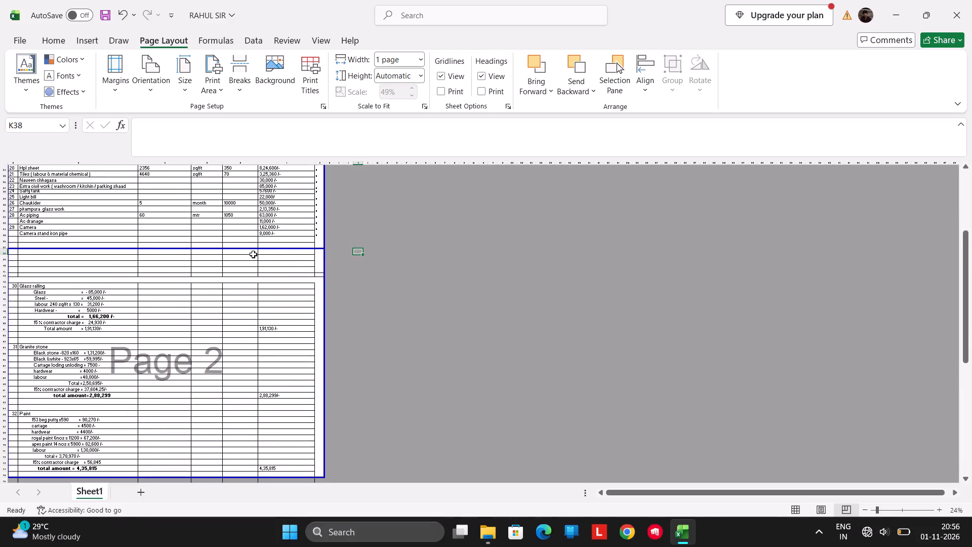
pyautogui.moveTo(252, 249); pyautogui.dragTo(248, 262)
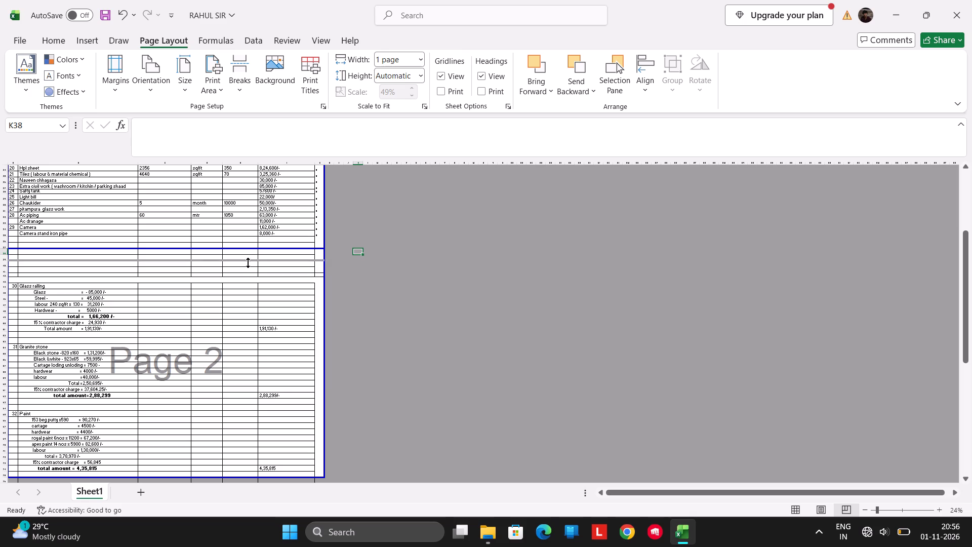
pyautogui.moveTo(248, 262); pyautogui.dragTo(246, 269)
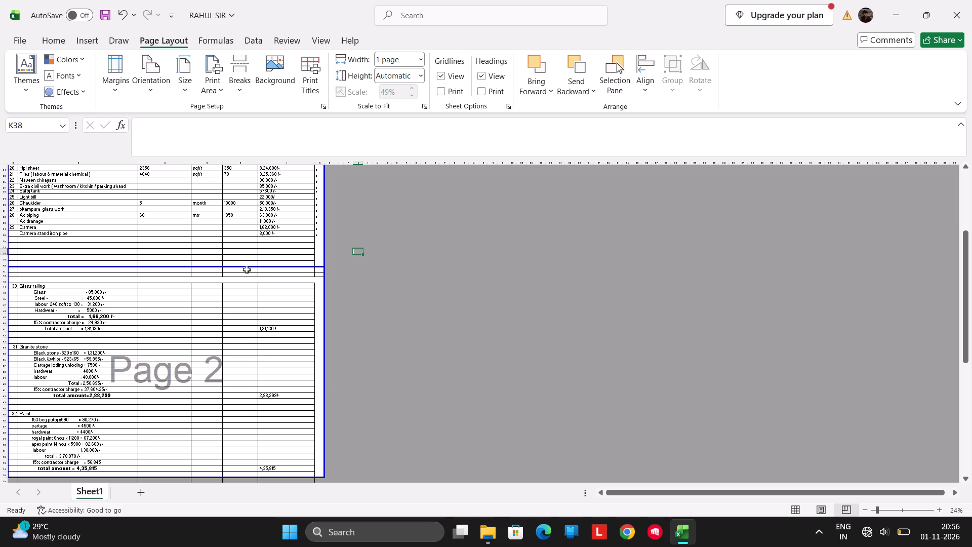
# Insert another page break at cell K38, in the blank rows below the Camera stand iron pipe entry.
pyautogui.click(220, 90)
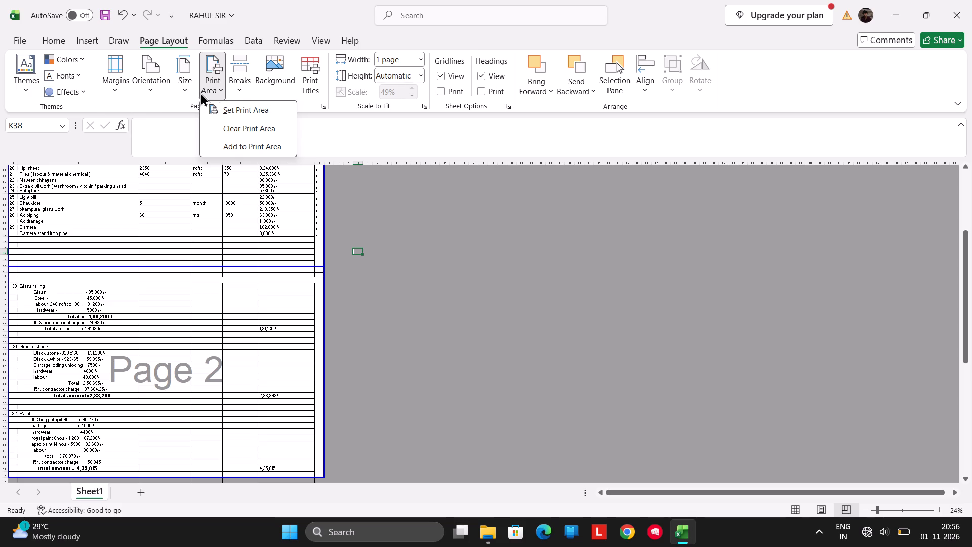
pyautogui.click(244, 88)
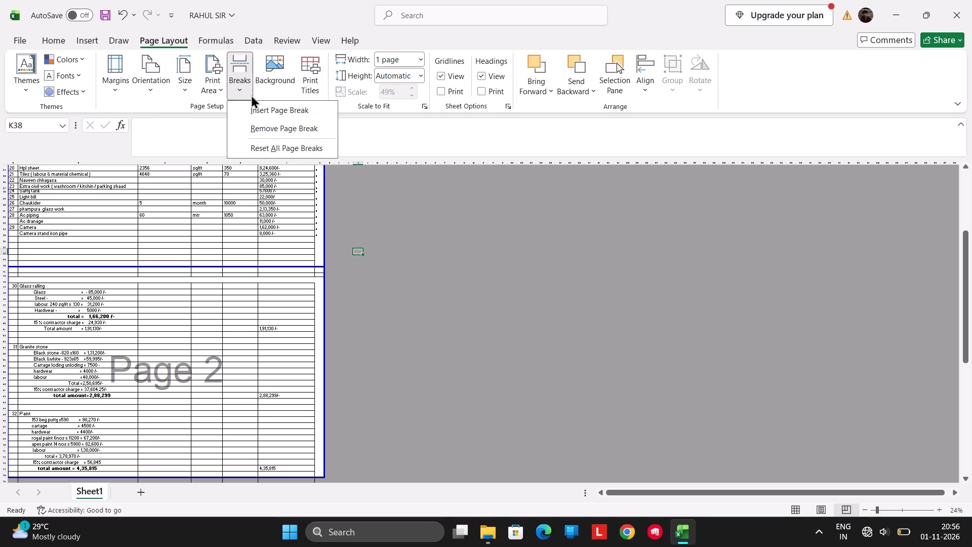
pyautogui.click(257, 106)
# Extend the print area's lower boundary into the blank rows below the waterproofing section to include sections 33 to 36.
pyautogui.scroll(-1, 257, 106)
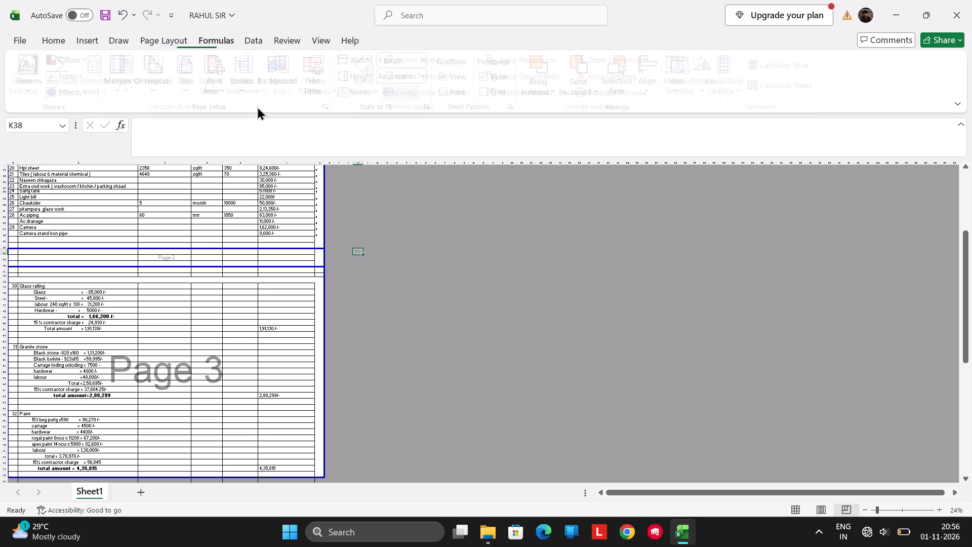
pyautogui.scroll(-1, 257, 106)
pyautogui.scroll(-2, 262, 241)
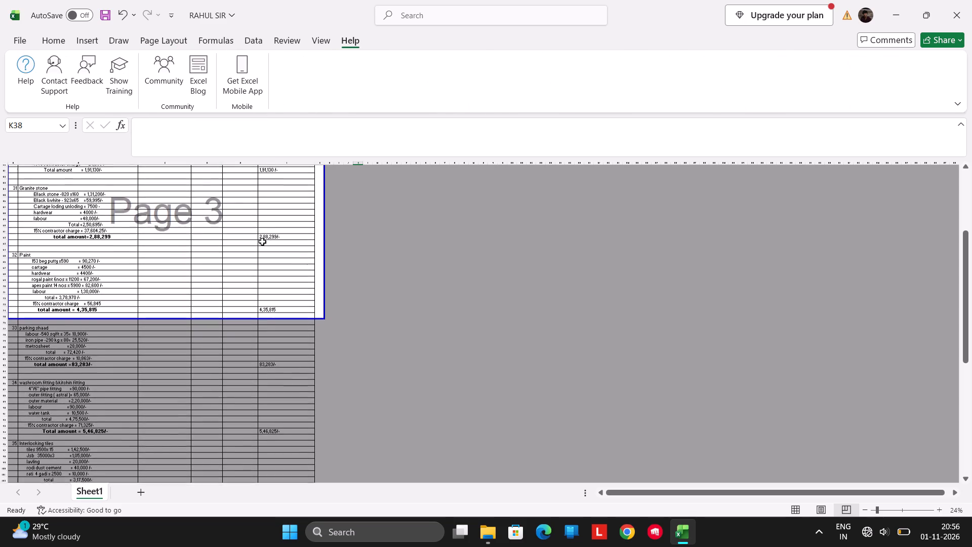
pyautogui.scroll(-3, 262, 241)
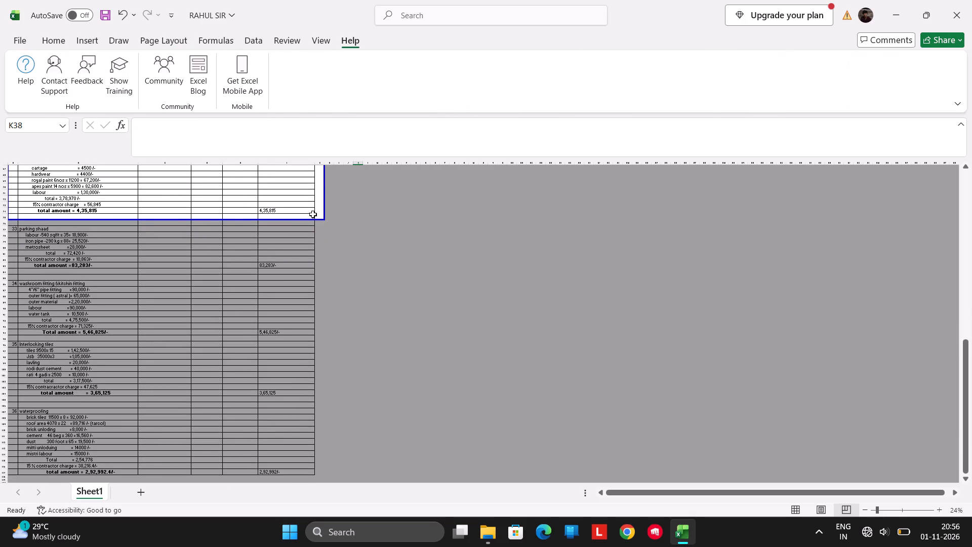
pyautogui.moveTo(308, 218); pyautogui.dragTo(274, 480)
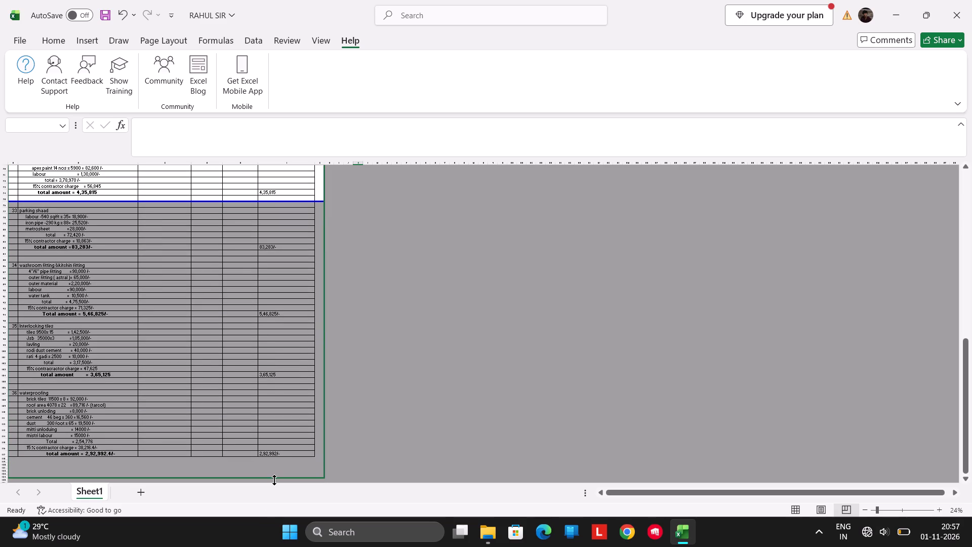
pyautogui.moveTo(274, 480); pyautogui.dragTo(266, 546)
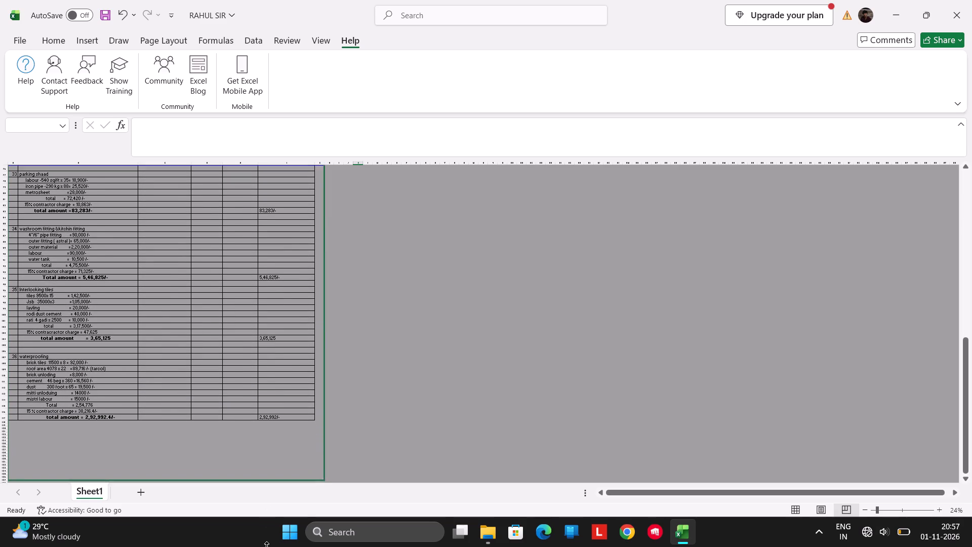
pyautogui.moveTo(266, 546); pyautogui.dragTo(270, 445)
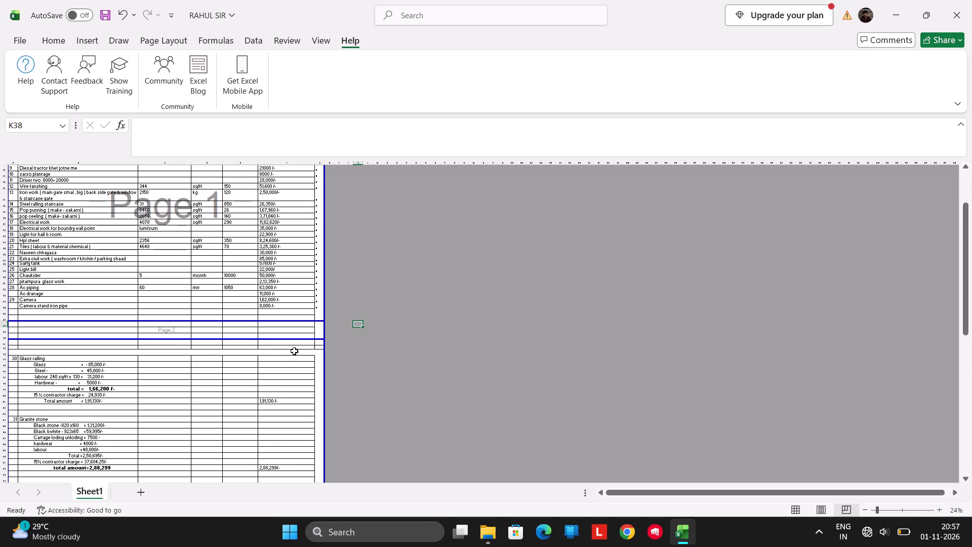
# Move the page break just above the Glass ralling section down to between the Paint and parking shaad sections.
pyautogui.moveTo(291, 341); pyautogui.dragTo(273, 471)
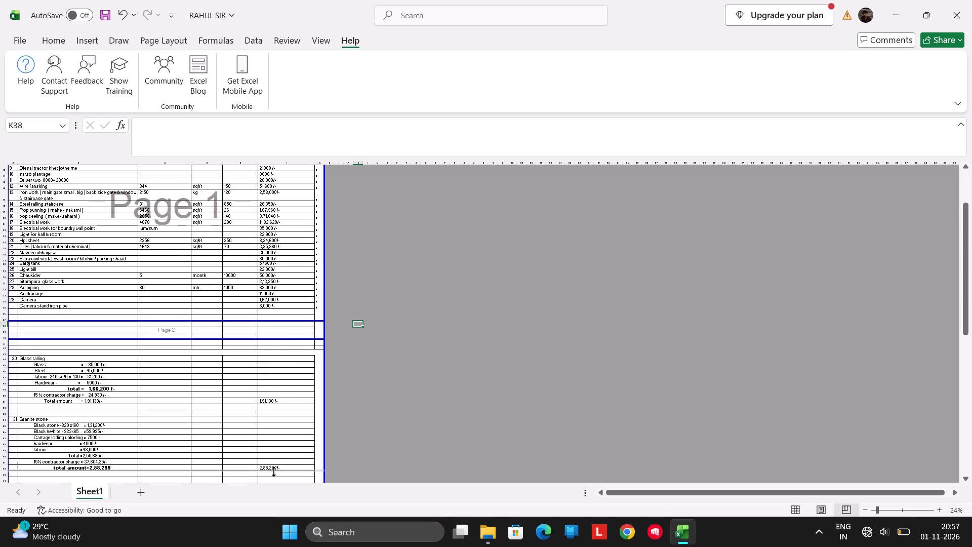
pyautogui.moveTo(273, 471); pyautogui.dragTo(266, 495)
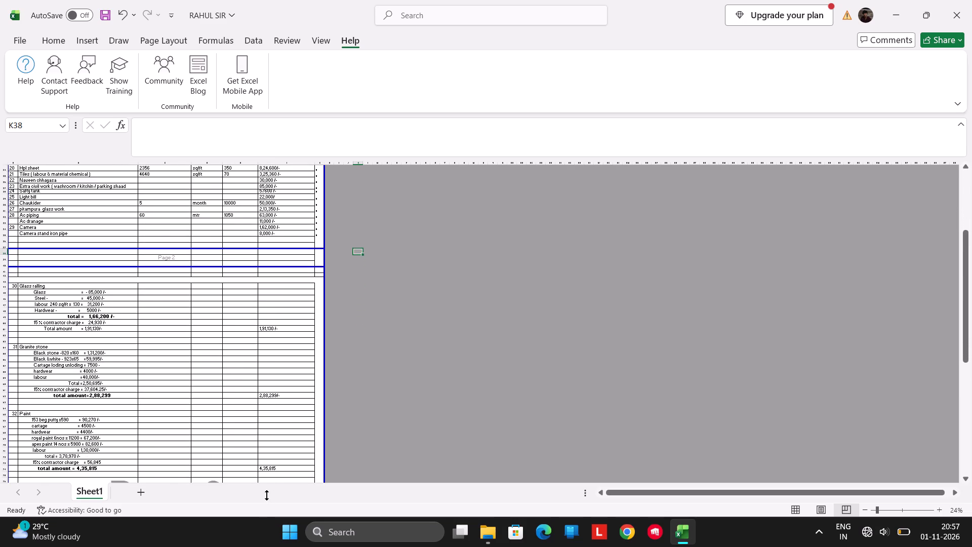
pyautogui.moveTo(266, 495); pyautogui.dragTo(256, 452)
# Move the page break at row 38 down to the blank rows just above the Glass ralling section.
pyautogui.scroll(1, 267, 349)
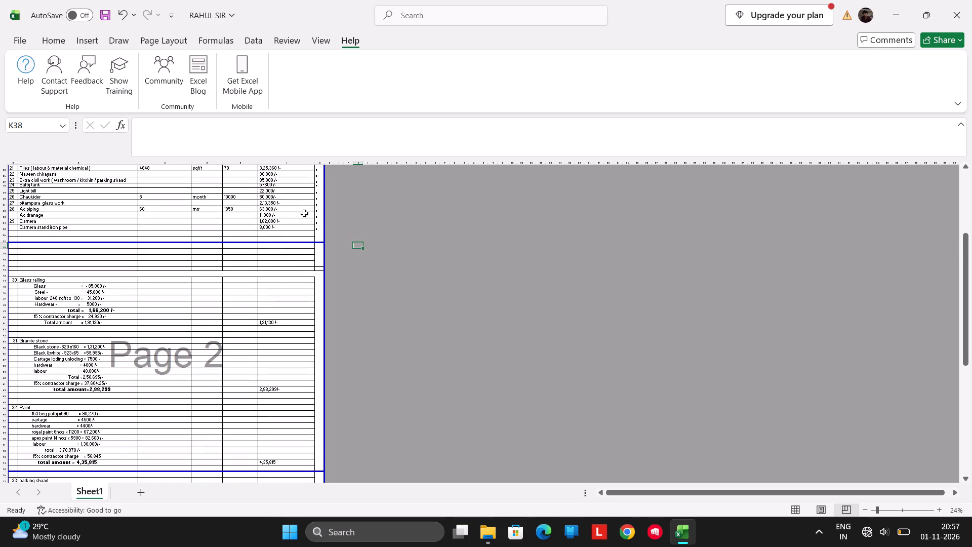
pyautogui.moveTo(295, 241); pyautogui.dragTo(292, 259)
pyautogui.moveTo(292, 259); pyautogui.dragTo(291, 266)
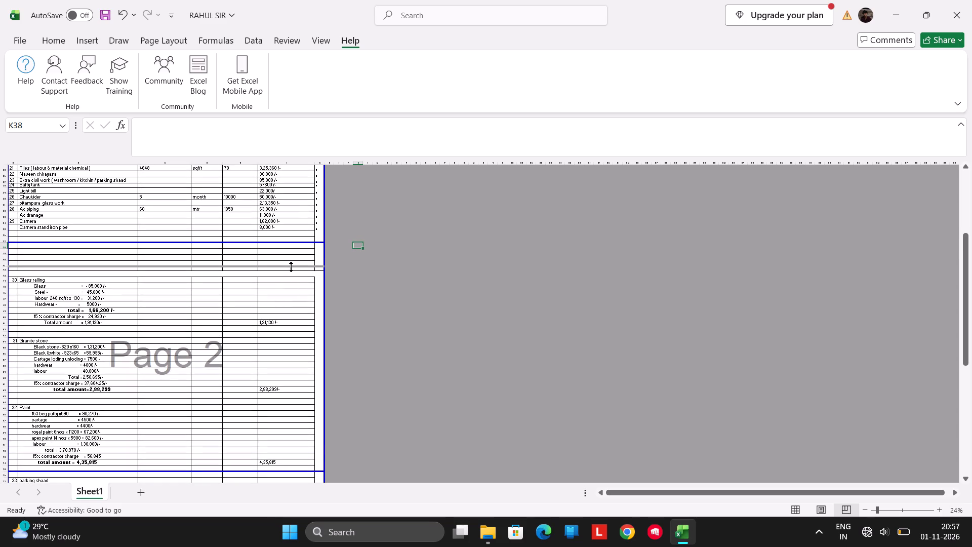
pyautogui.moveTo(291, 266); pyautogui.dragTo(290, 269)
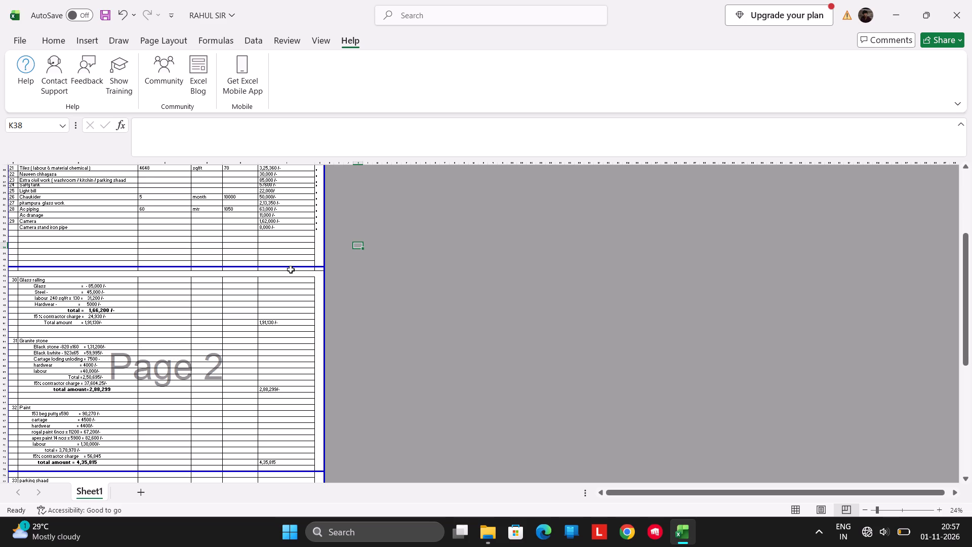
# Check the three pages in the page break preview and switch the sheet to Normal view.
pyautogui.scroll(-2, 290, 269)
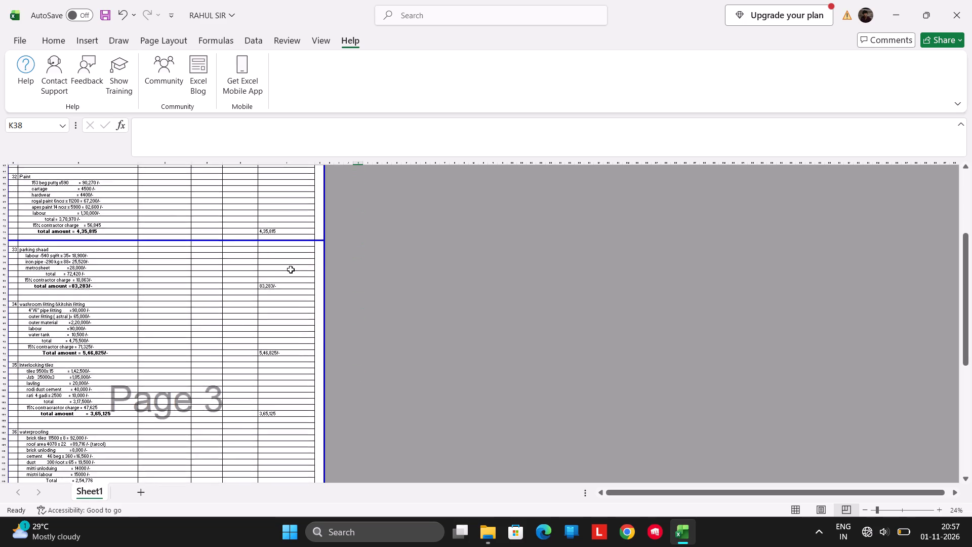
pyautogui.scroll(5, 290, 269)
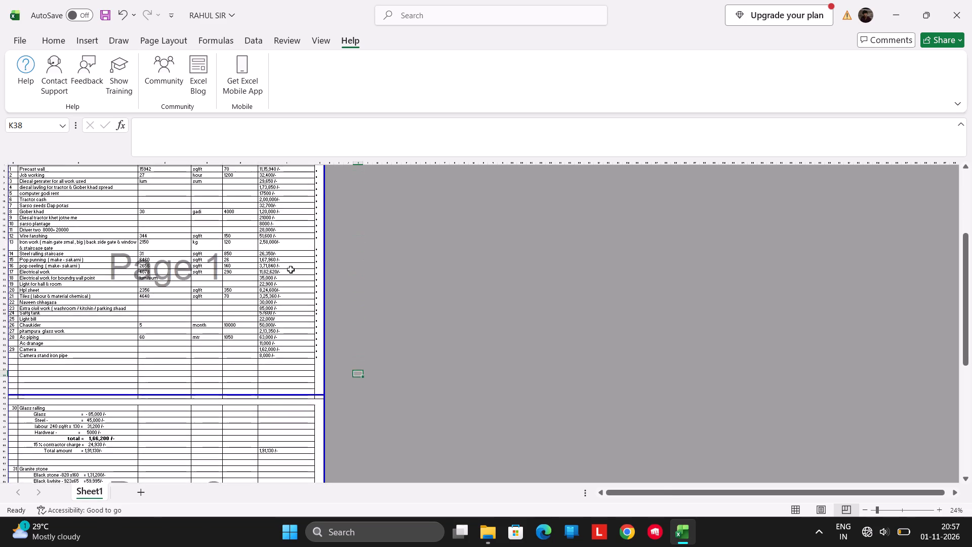
pyautogui.scroll(1, 290, 269)
pyautogui.scroll(-3, 290, 269)
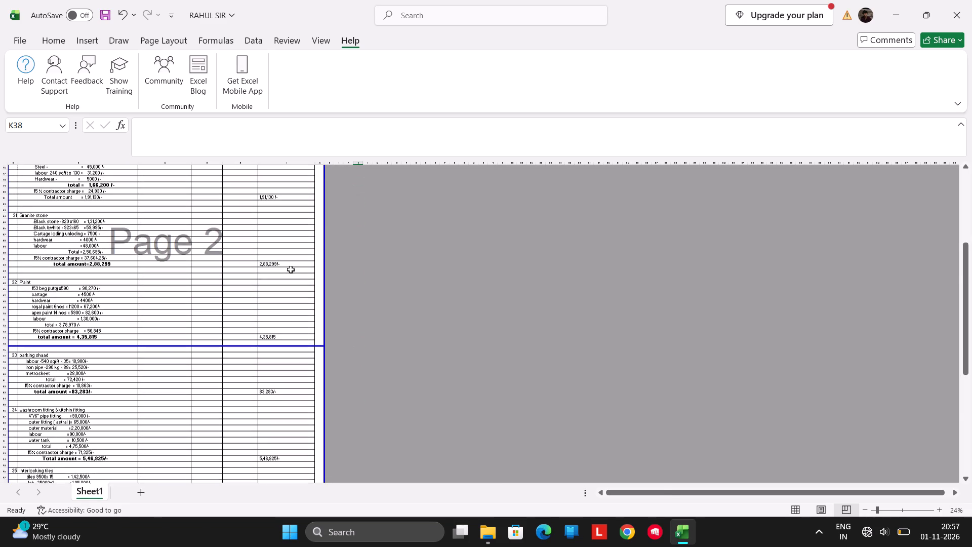
pyautogui.scroll(-2, 290, 269)
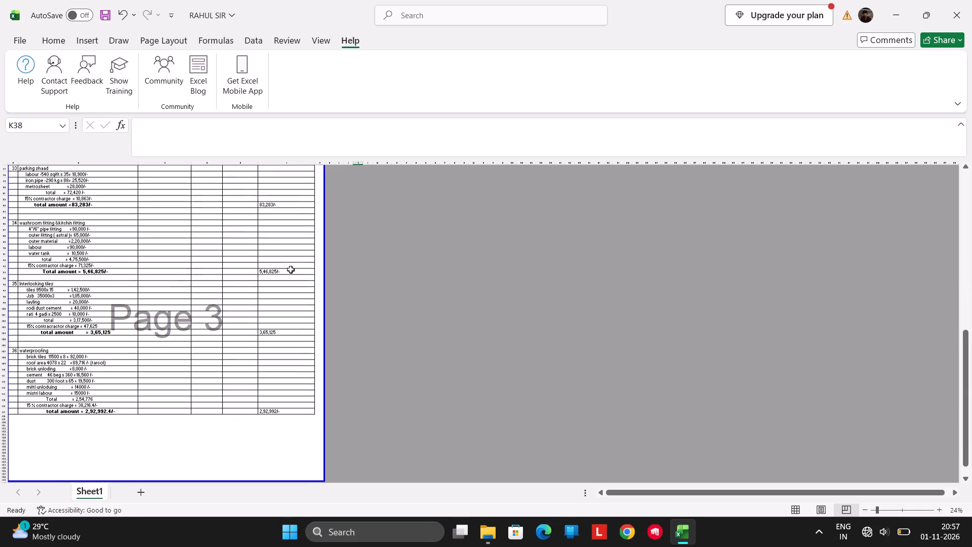
pyautogui.click(231, 428)
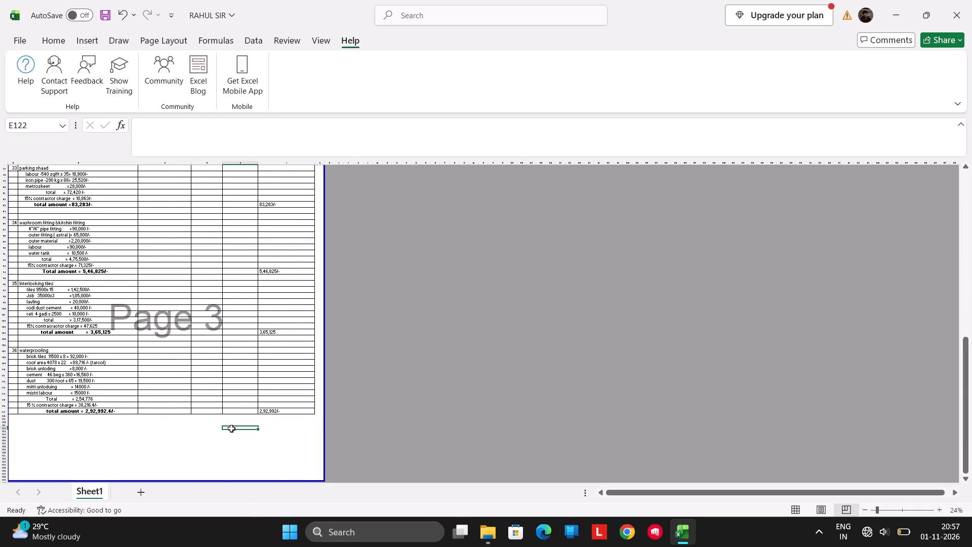
pyautogui.click(208, 428)
pyautogui.click(794, 502)
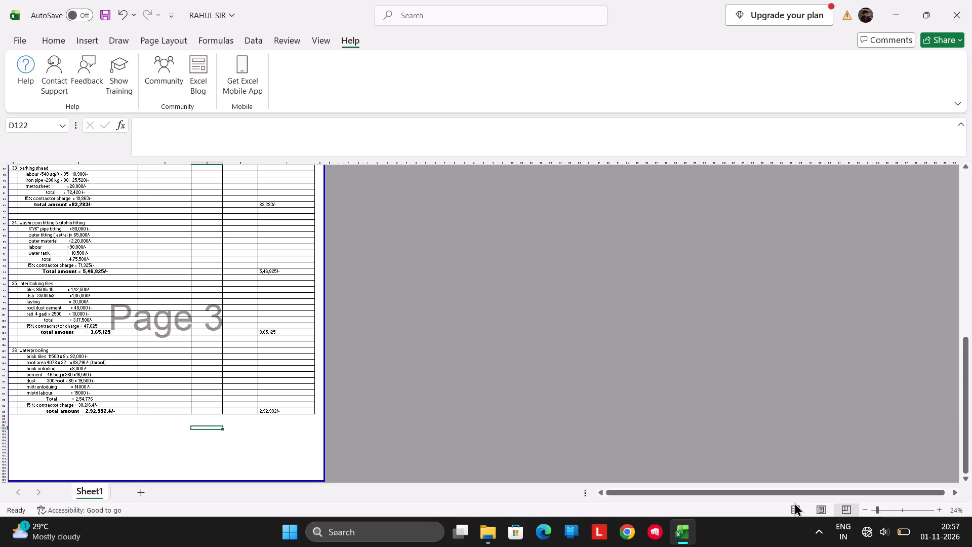
pyautogui.click(795, 510)
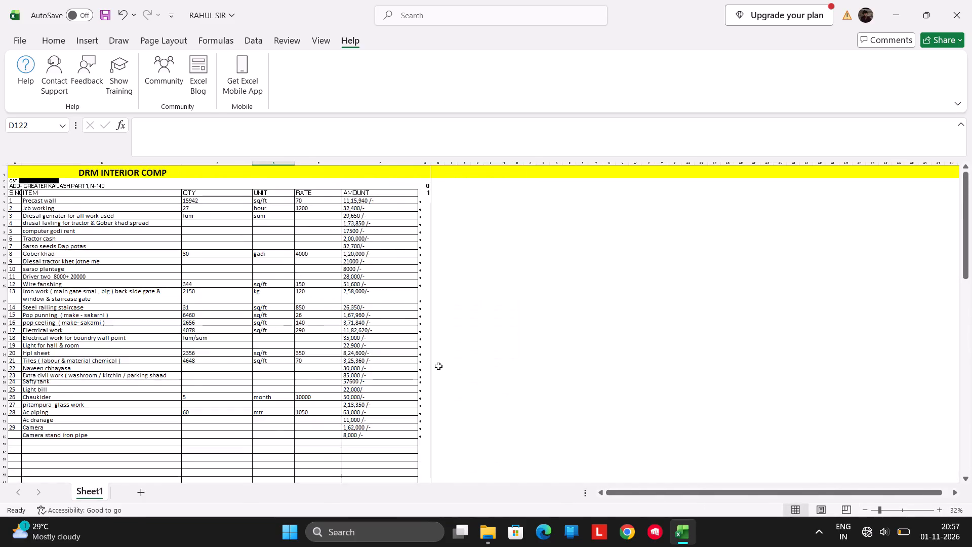
# Examine the page break lines from the Camera entries to the blank rows below the waterproofing section, ending at cell D120.
pyautogui.scroll(-4, 430, 363)
pyautogui.scroll(4, 430, 363)
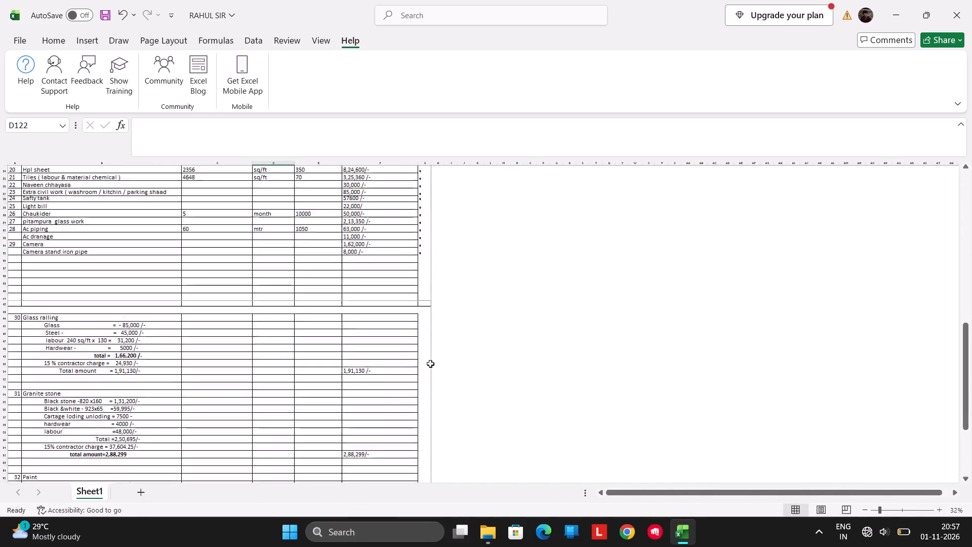
pyautogui.scroll(-5, 430, 363)
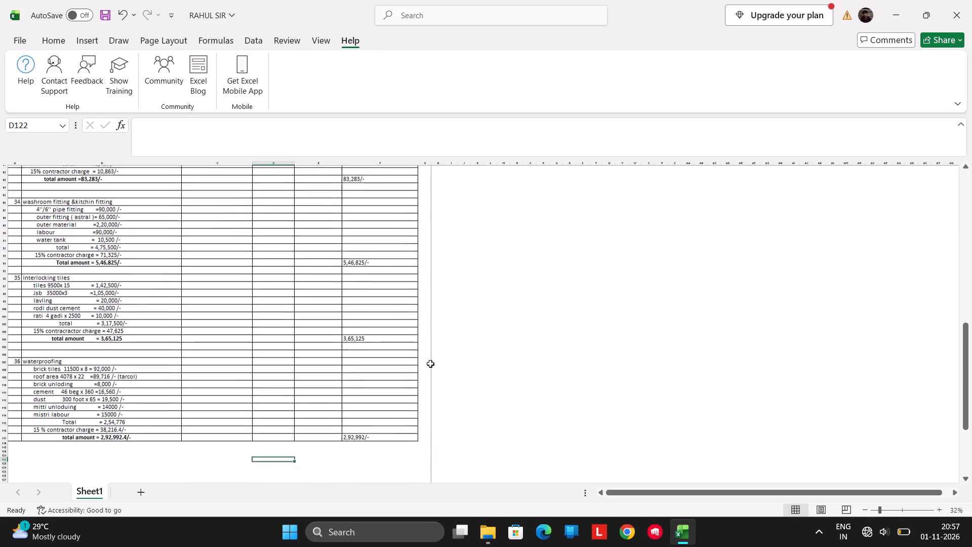
pyautogui.scroll(-1, 430, 363)
pyautogui.scroll(3, 430, 363)
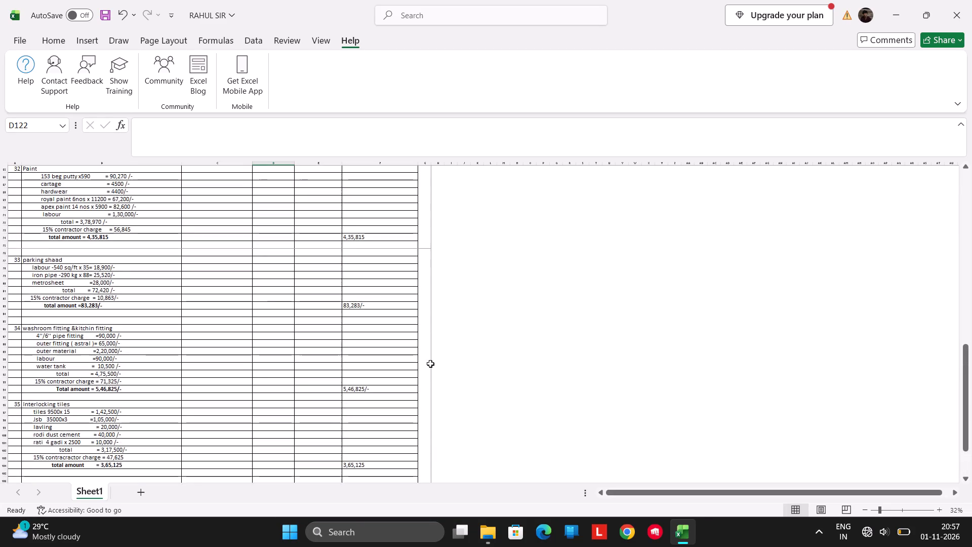
pyautogui.scroll(2, 430, 363)
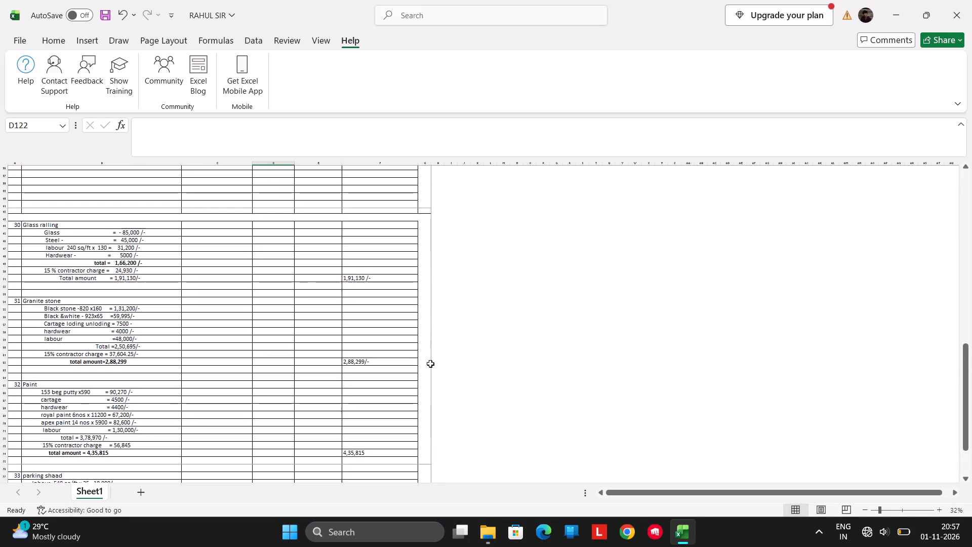
pyautogui.scroll(-2, 430, 363)
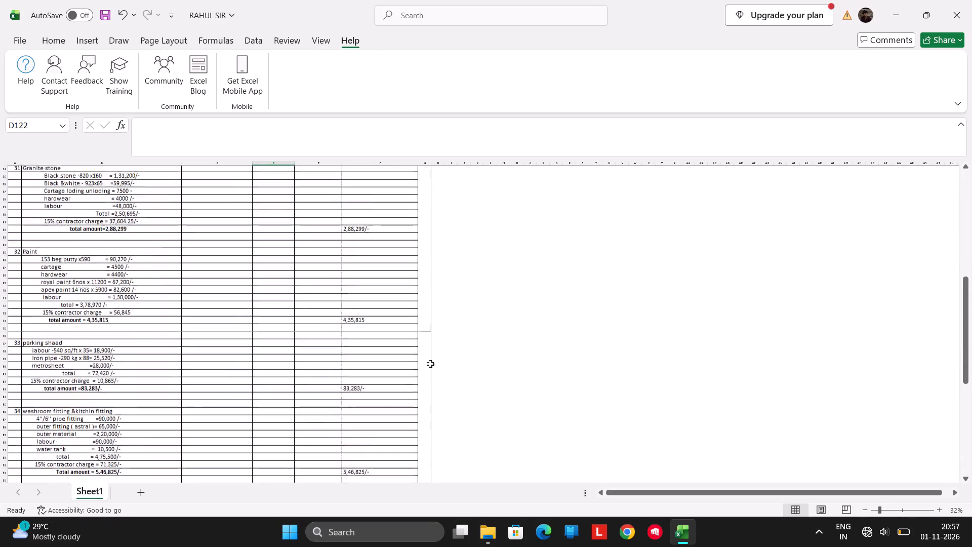
pyautogui.scroll(-4, 430, 363)
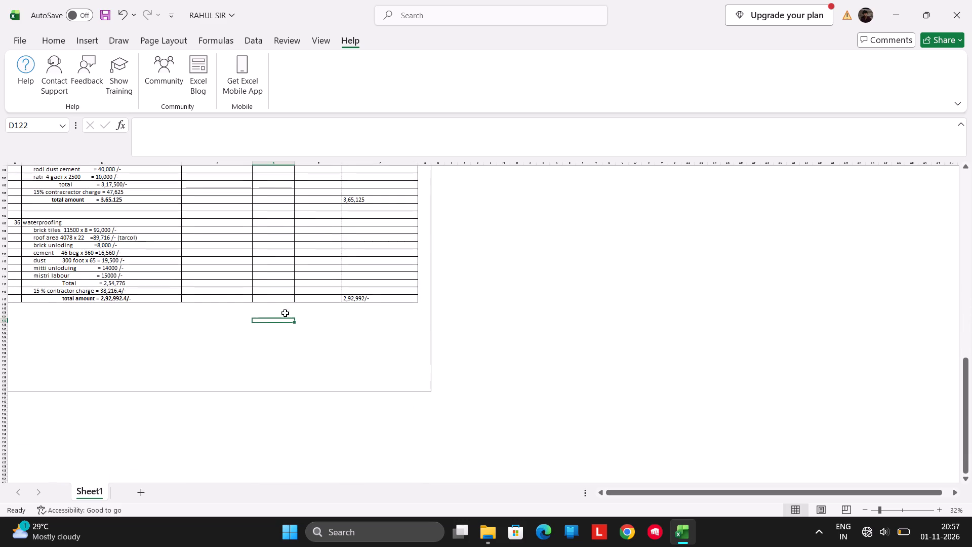
pyautogui.click(271, 310)
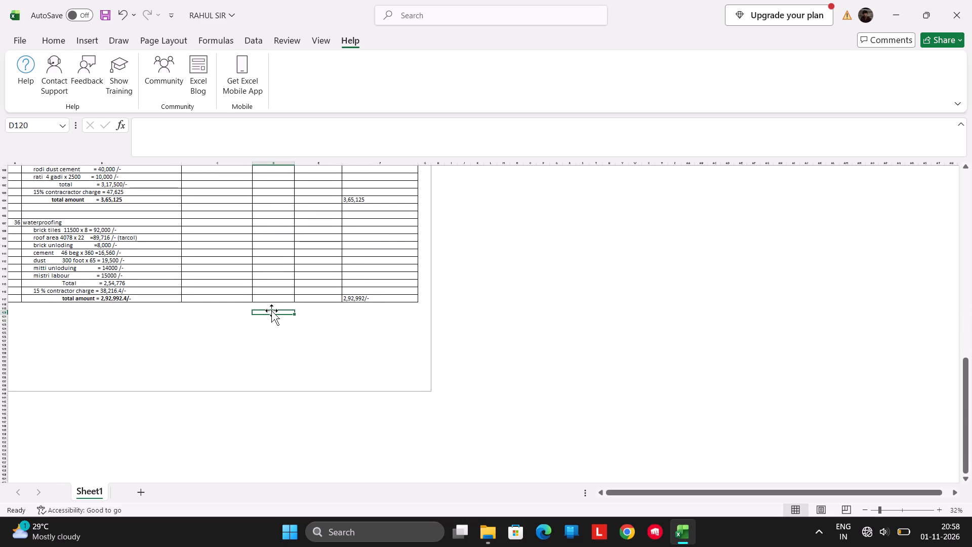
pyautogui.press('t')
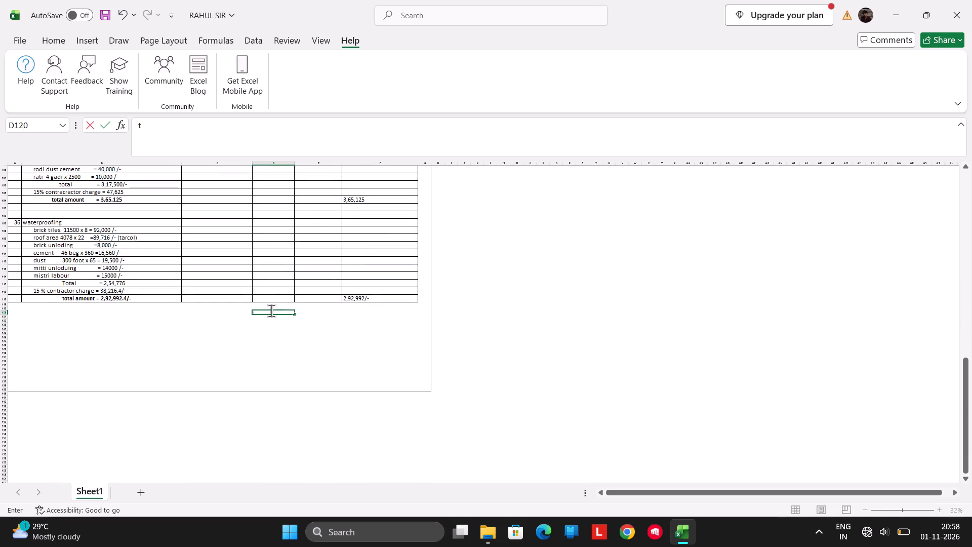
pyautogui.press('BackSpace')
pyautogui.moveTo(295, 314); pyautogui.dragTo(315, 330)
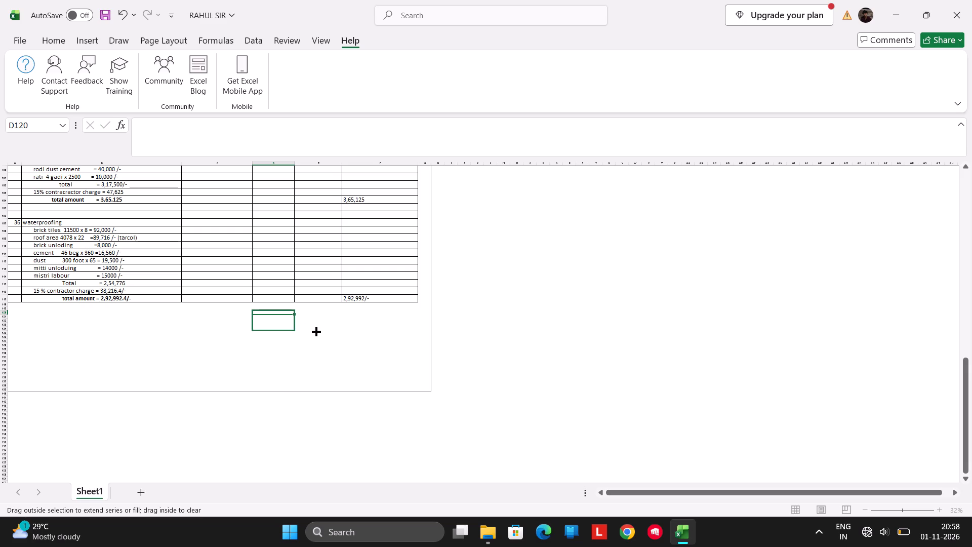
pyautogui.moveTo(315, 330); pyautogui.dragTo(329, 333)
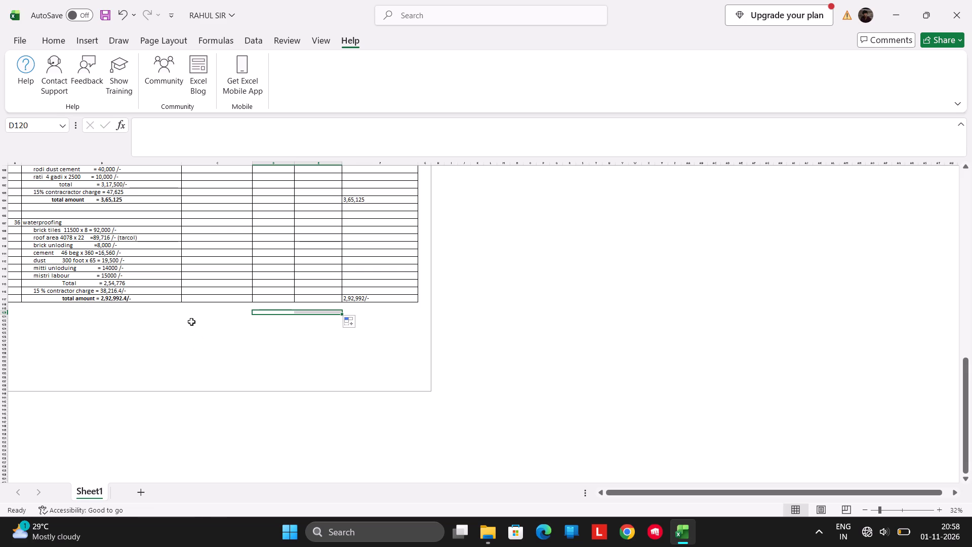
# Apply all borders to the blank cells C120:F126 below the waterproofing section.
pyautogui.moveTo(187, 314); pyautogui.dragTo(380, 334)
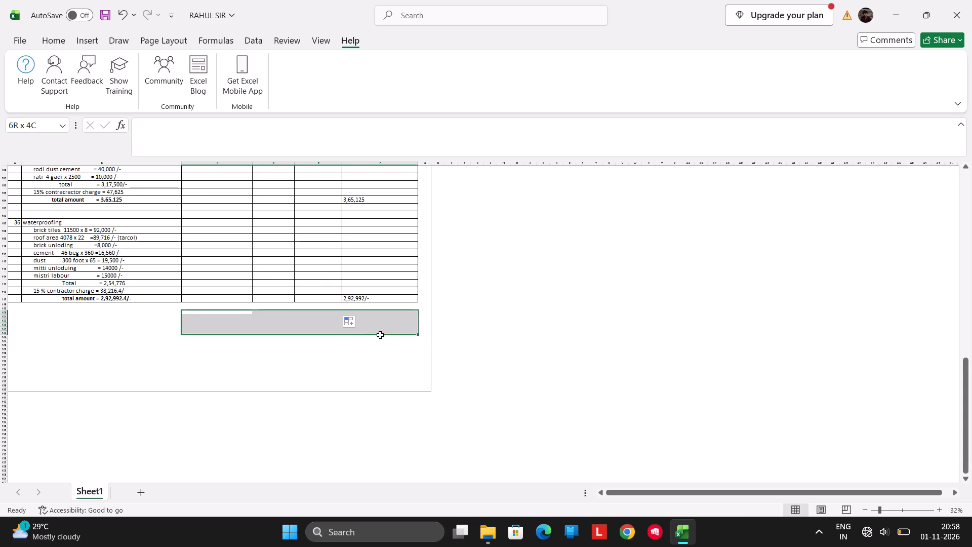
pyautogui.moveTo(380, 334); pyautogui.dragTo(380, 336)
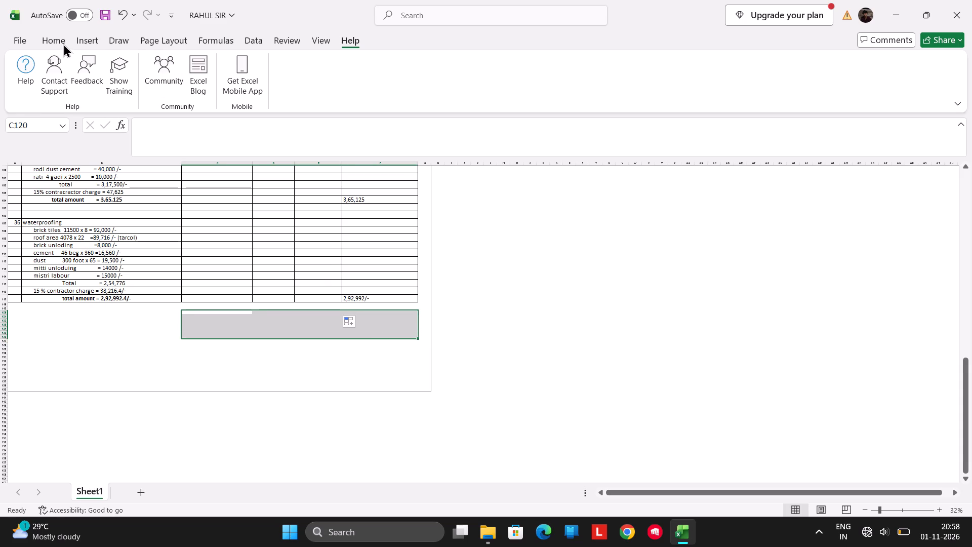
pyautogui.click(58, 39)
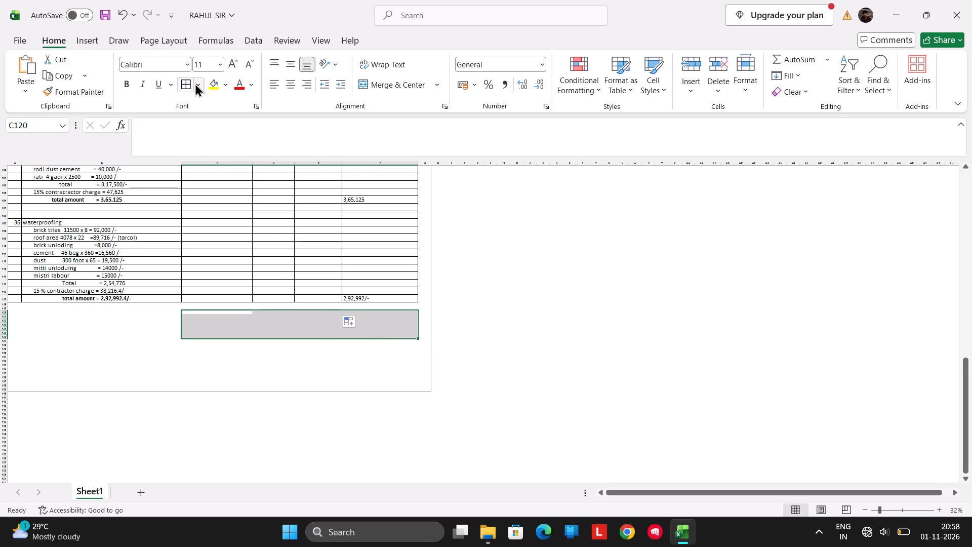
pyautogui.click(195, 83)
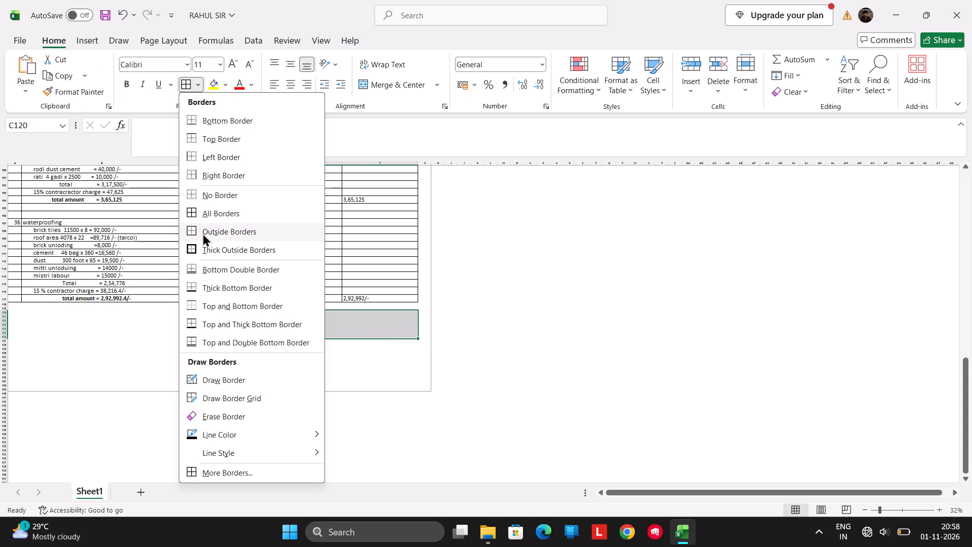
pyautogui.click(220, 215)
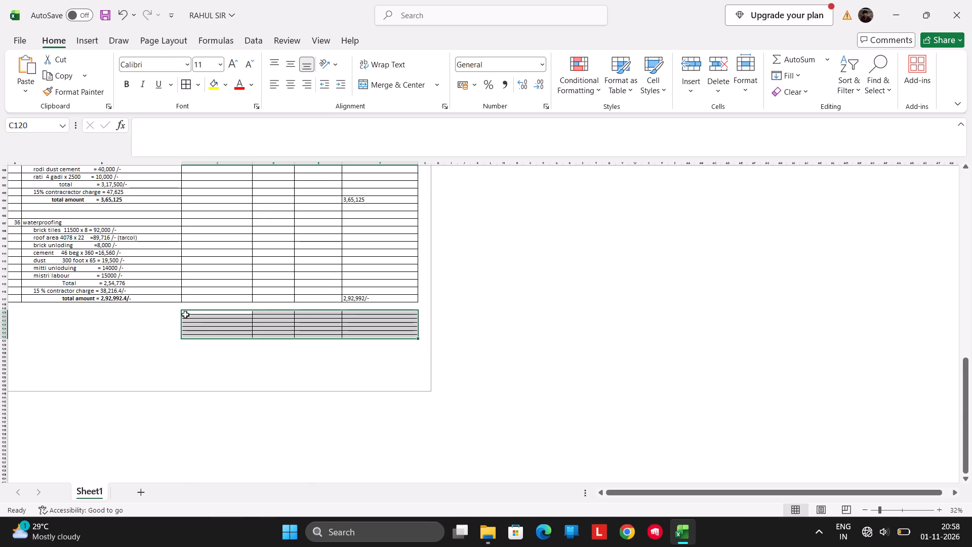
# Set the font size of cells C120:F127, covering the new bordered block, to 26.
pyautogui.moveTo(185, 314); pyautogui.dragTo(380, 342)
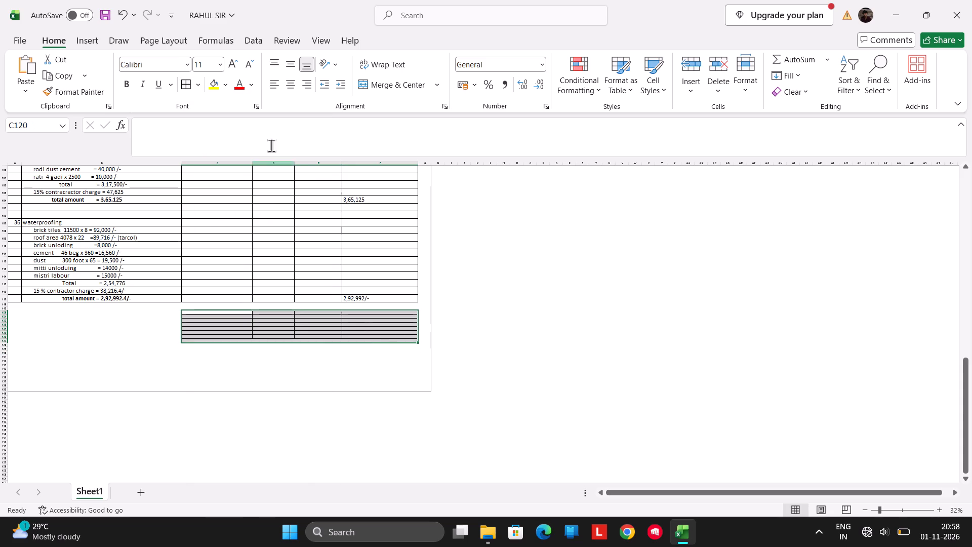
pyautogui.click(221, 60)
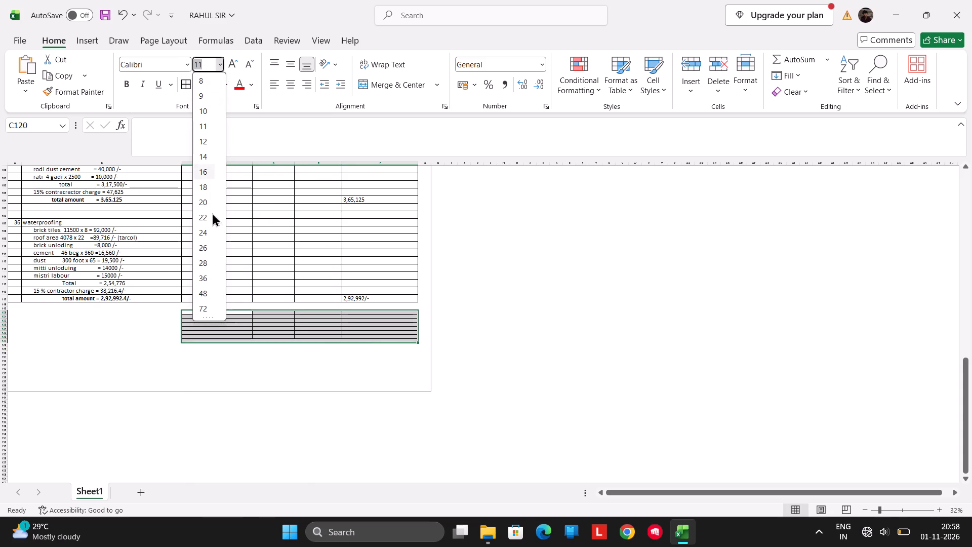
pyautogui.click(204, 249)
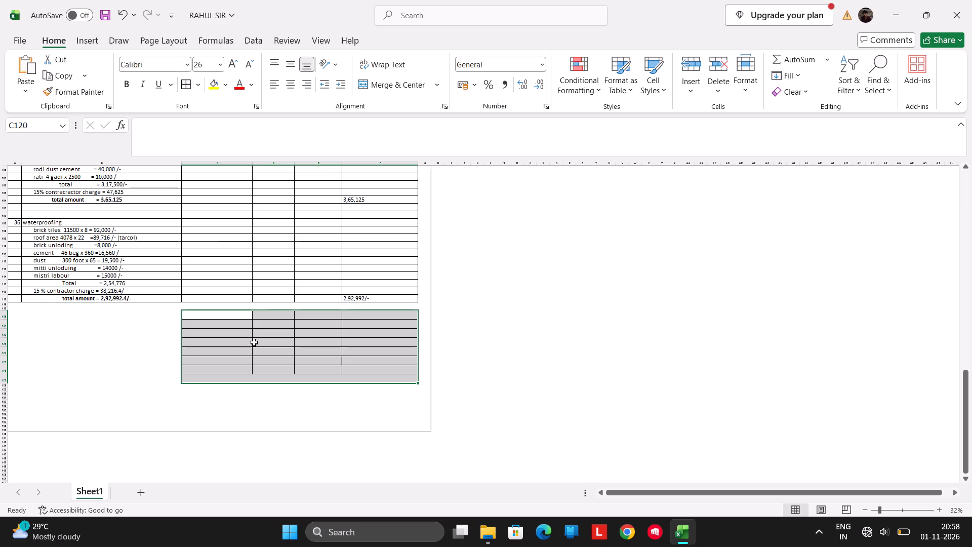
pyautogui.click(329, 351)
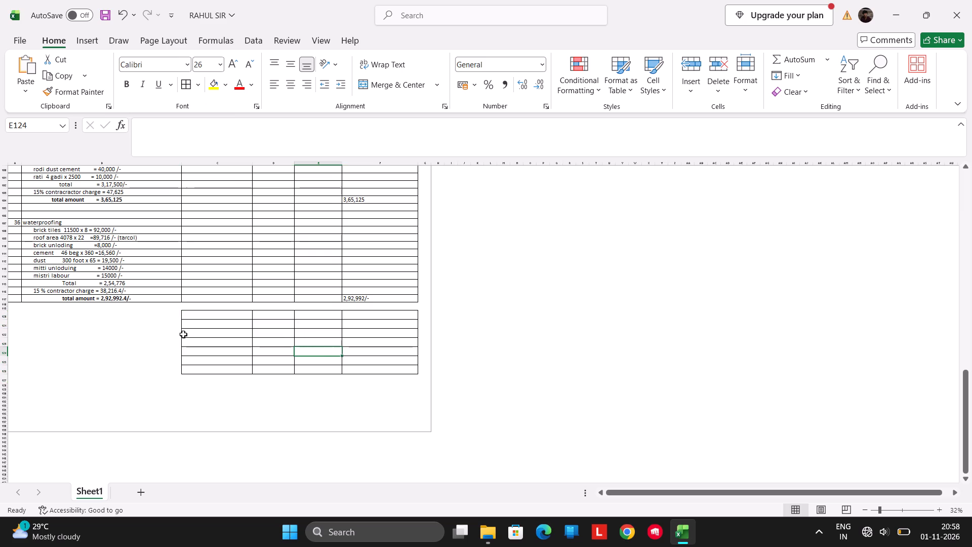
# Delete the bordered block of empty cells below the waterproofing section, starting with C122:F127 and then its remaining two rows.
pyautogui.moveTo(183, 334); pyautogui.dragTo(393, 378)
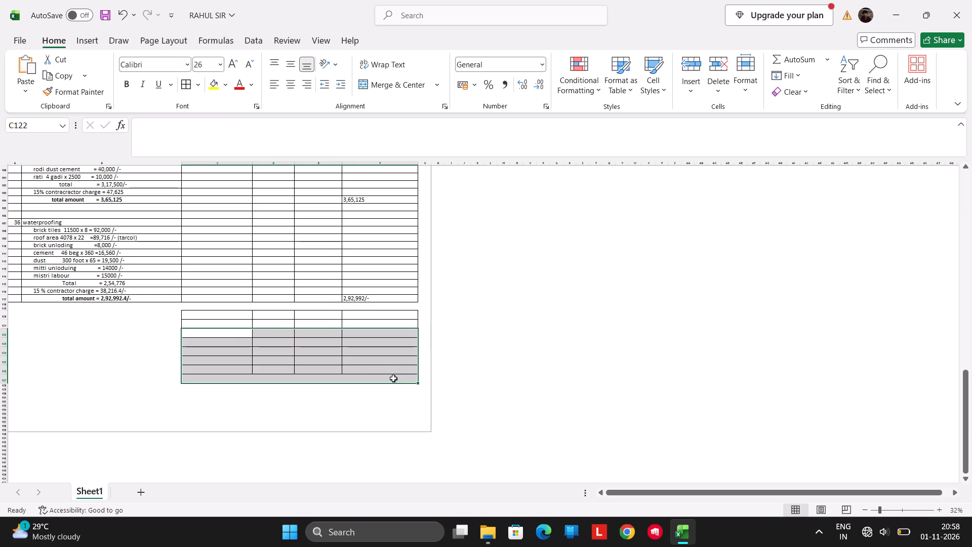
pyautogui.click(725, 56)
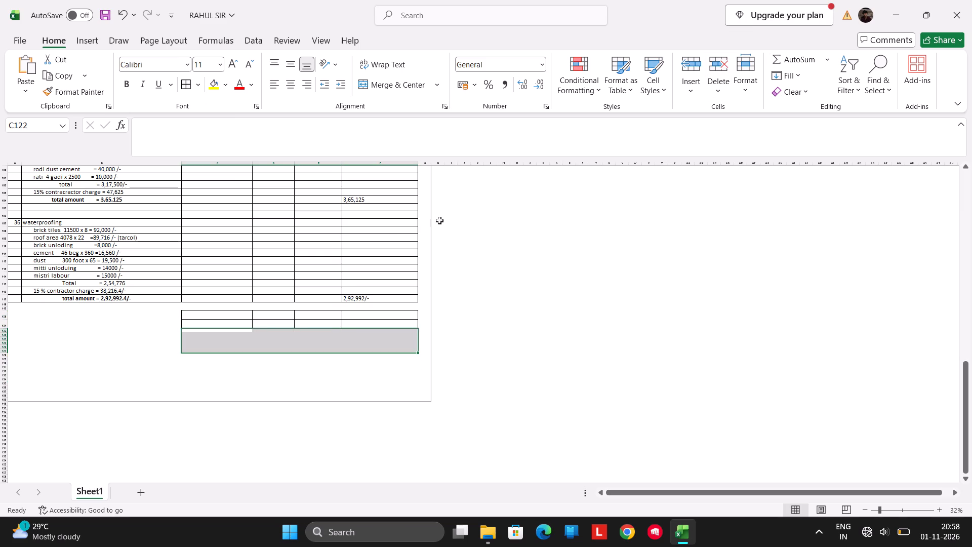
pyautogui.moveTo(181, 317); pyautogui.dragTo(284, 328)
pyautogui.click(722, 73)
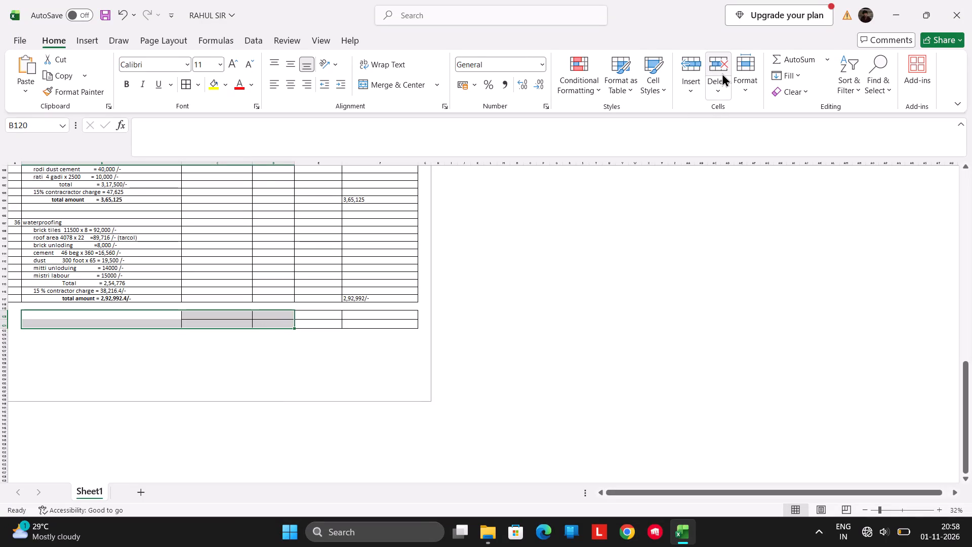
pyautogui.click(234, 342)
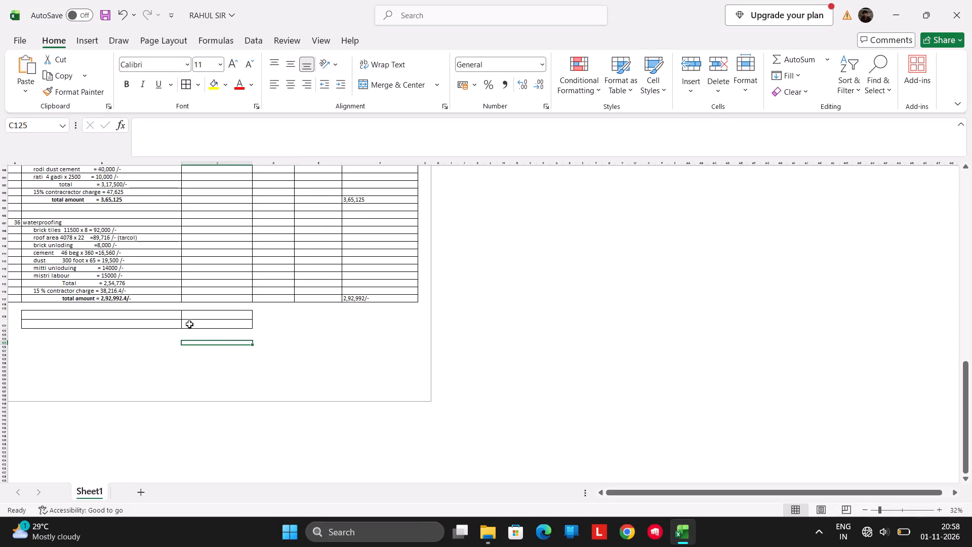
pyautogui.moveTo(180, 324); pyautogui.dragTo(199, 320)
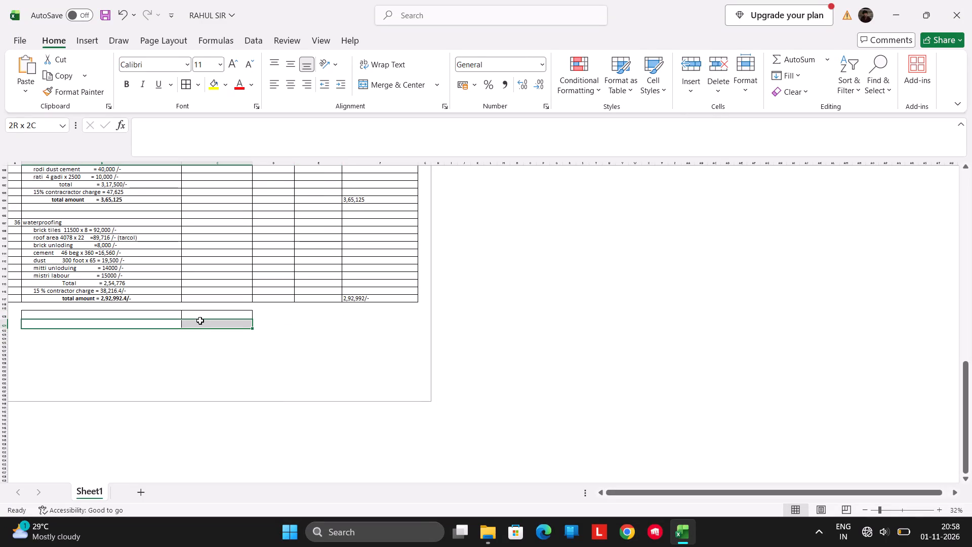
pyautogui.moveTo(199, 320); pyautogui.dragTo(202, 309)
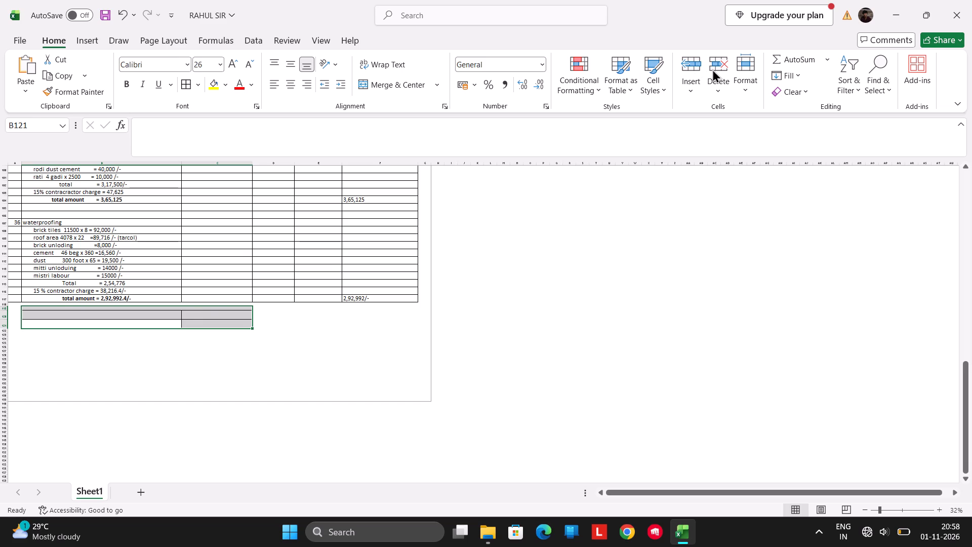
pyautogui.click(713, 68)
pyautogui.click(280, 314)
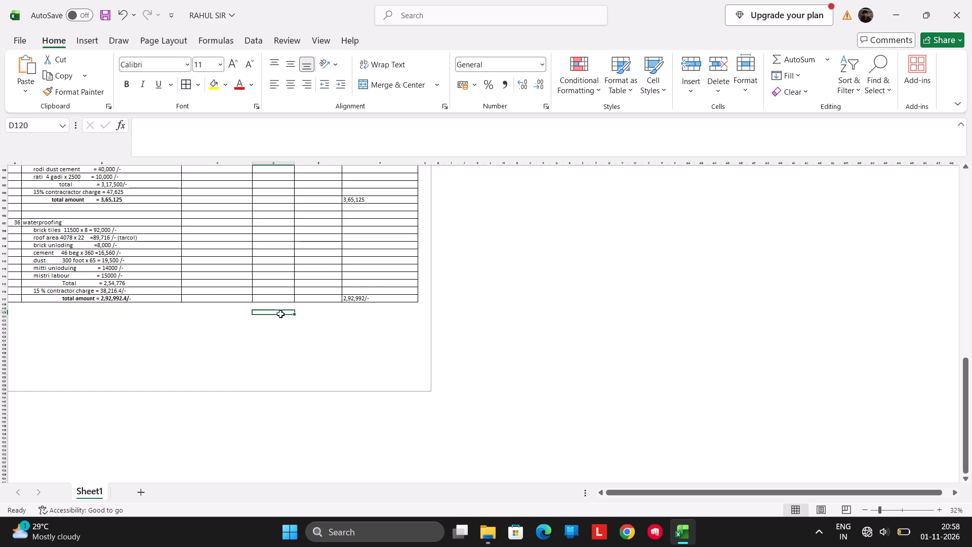
# Apply all borders to the blank cells E120:F122 below the waterproofing total.
pyautogui.click(300, 311)
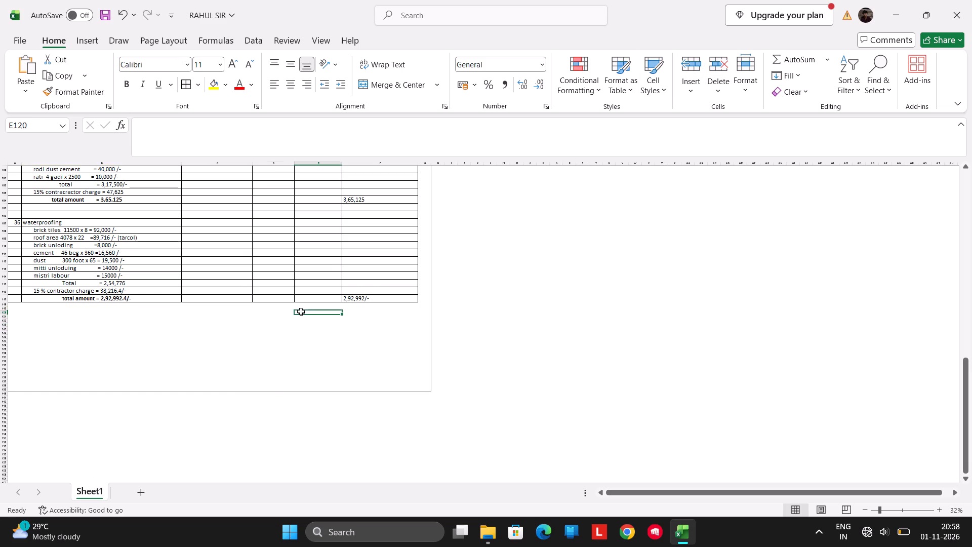
pyautogui.moveTo(300, 311); pyautogui.dragTo(338, 314)
pyautogui.scroll(-4, 338, 314)
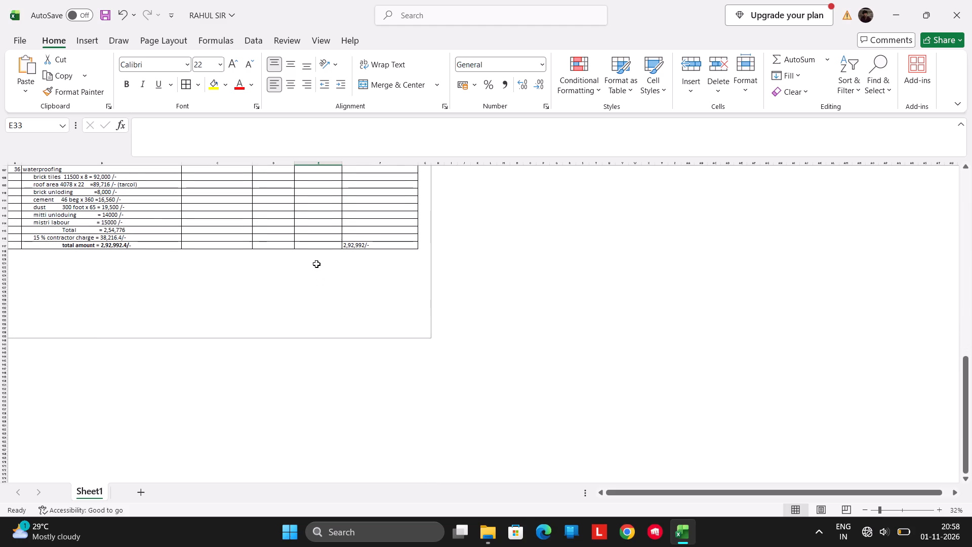
pyautogui.moveTo(305, 261); pyautogui.dragTo(366, 262)
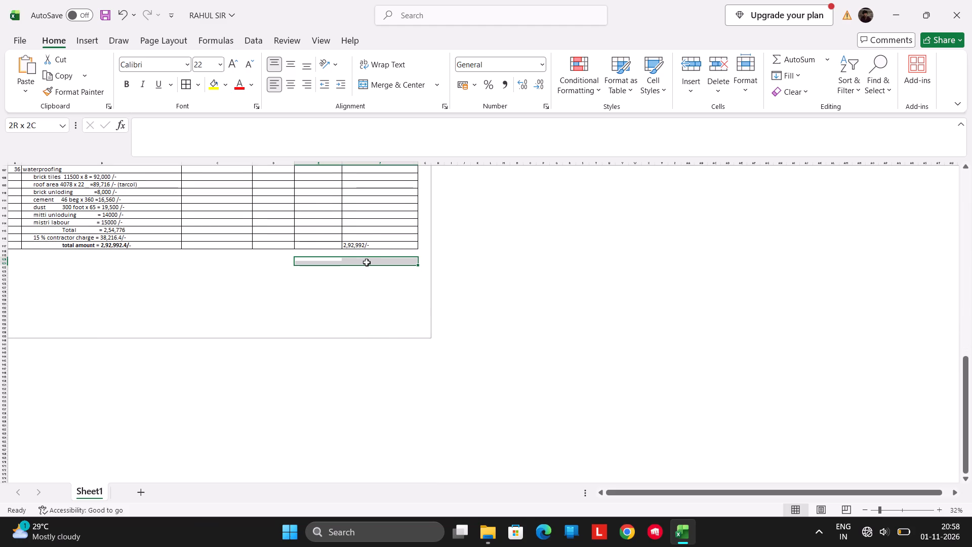
pyautogui.moveTo(366, 262); pyautogui.dragTo(366, 268)
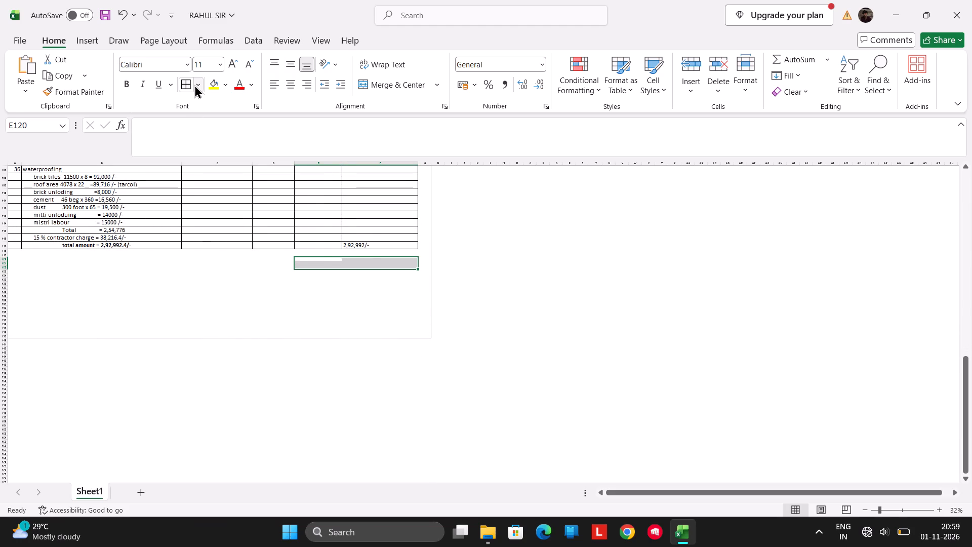
pyautogui.click(195, 80)
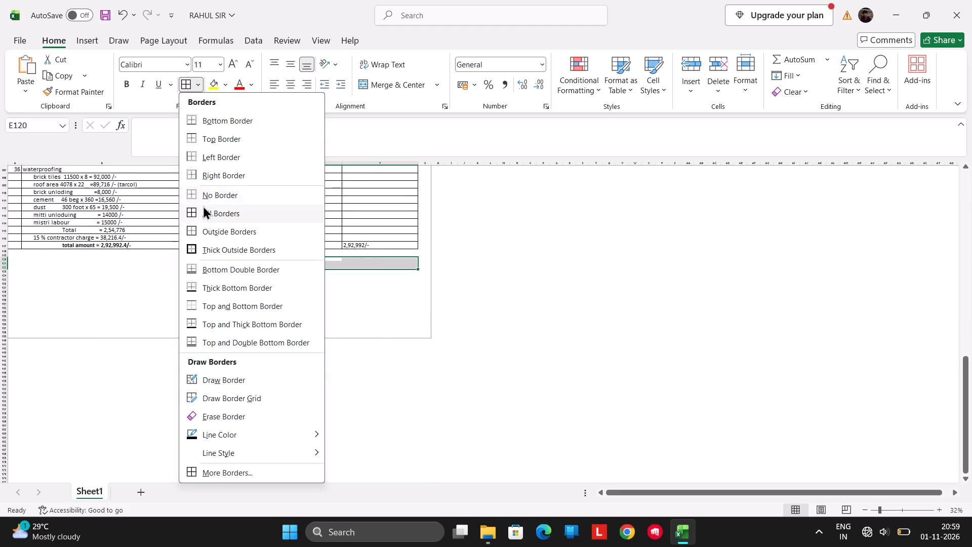
pyautogui.click(203, 206)
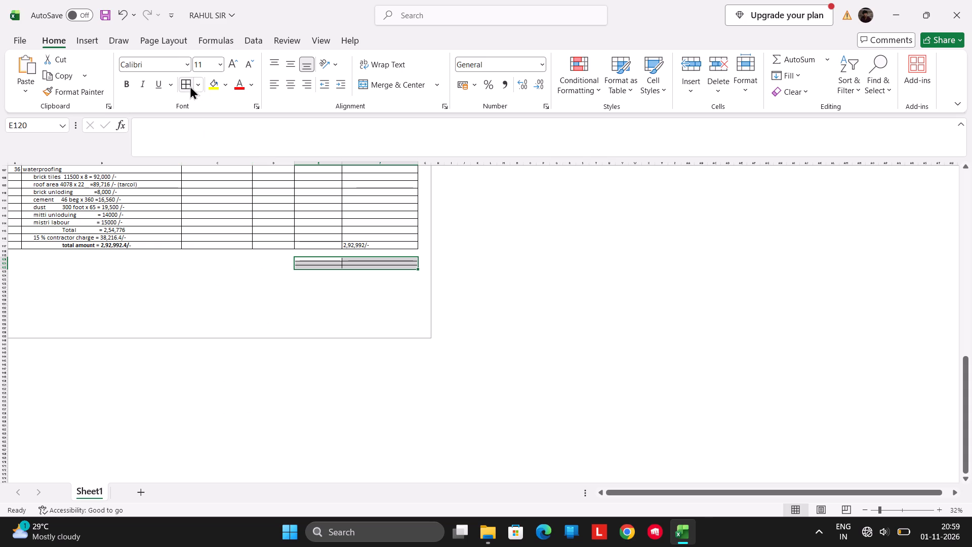
# Set the font size of the bordered cells E120:F122 to 26.
pyautogui.click(215, 66)
pyautogui.click(222, 62)
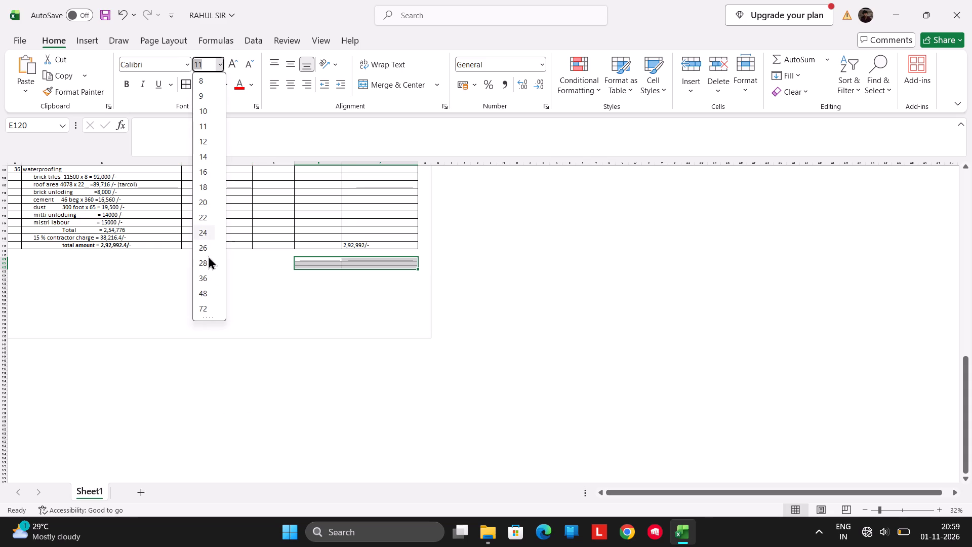
pyautogui.click(207, 242)
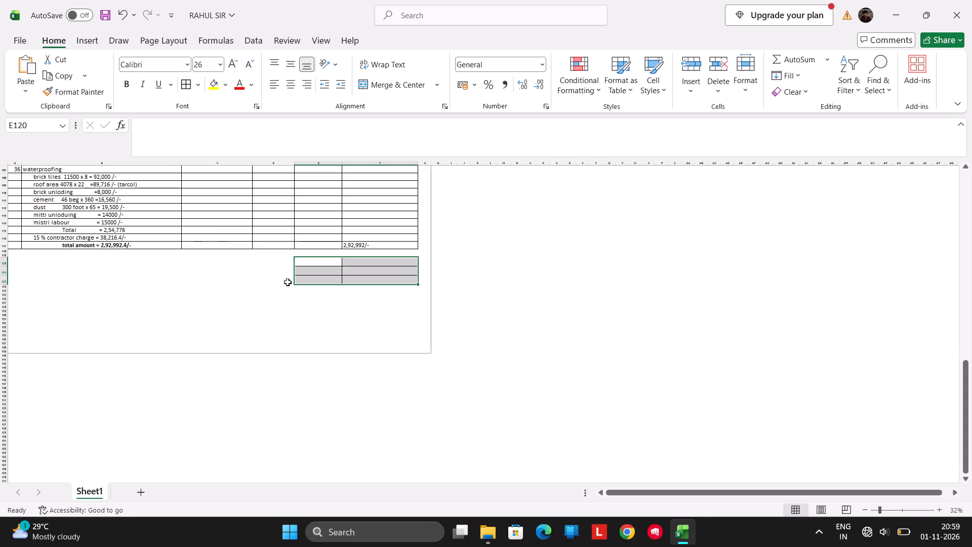
# Enter the label TOTAL AMOUNT in cell E120, the first cell of the small bordered table.
pyautogui.click(313, 261)
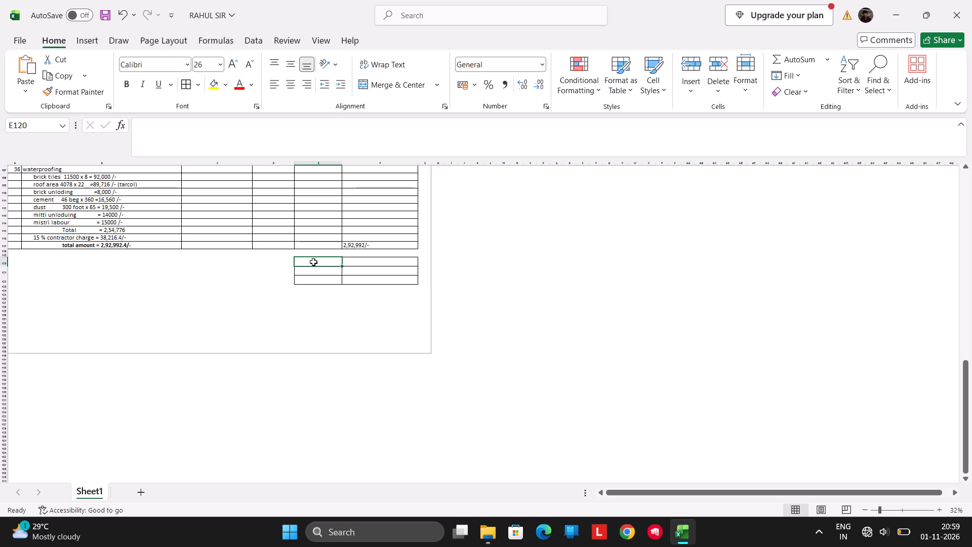
pyautogui.press('t')
pyautogui.press('BackSpace')
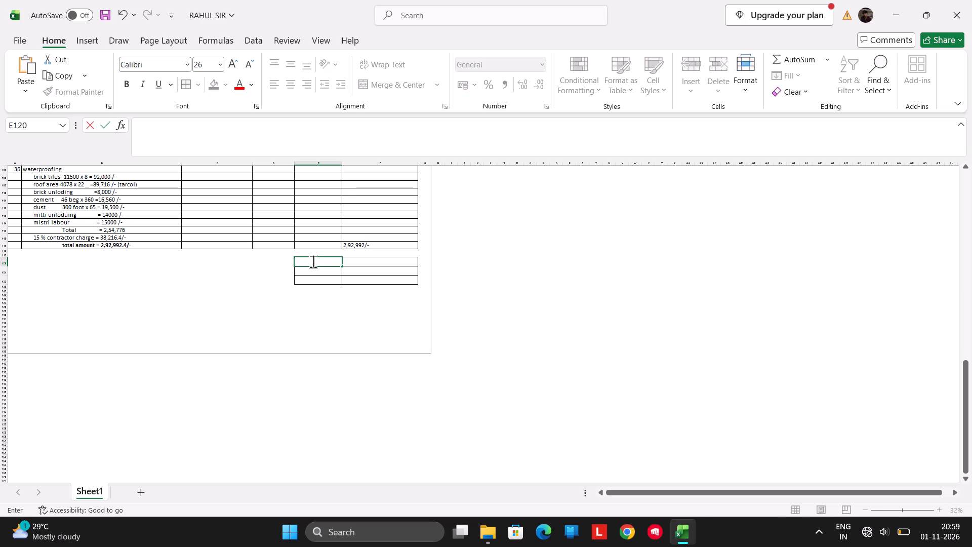
pyautogui.write('TOTAL')
pyautogui.press('space')
pyautogui.write('AM')
pyautogui.write('OUNT')
pyautogui.press('space')
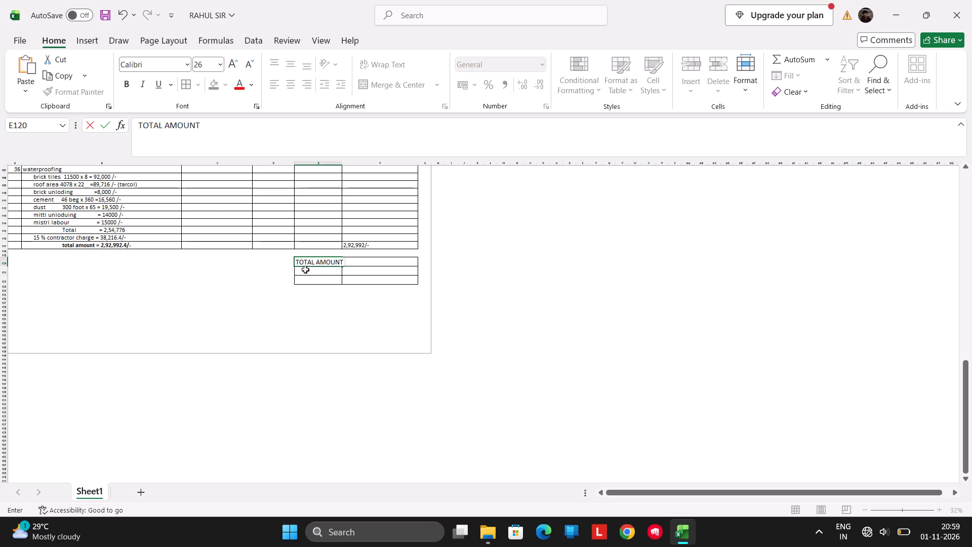
pyautogui.moveTo(294, 271); pyautogui.dragTo(285, 273)
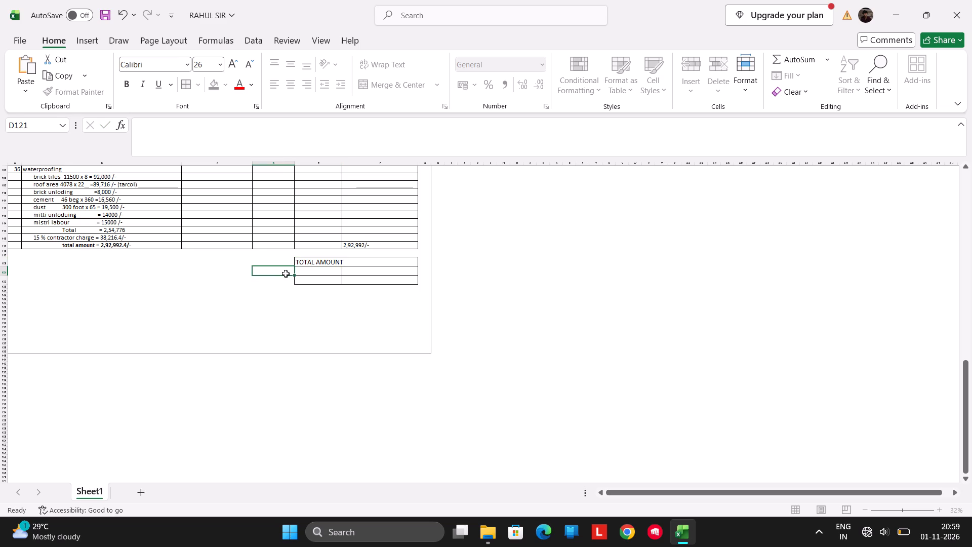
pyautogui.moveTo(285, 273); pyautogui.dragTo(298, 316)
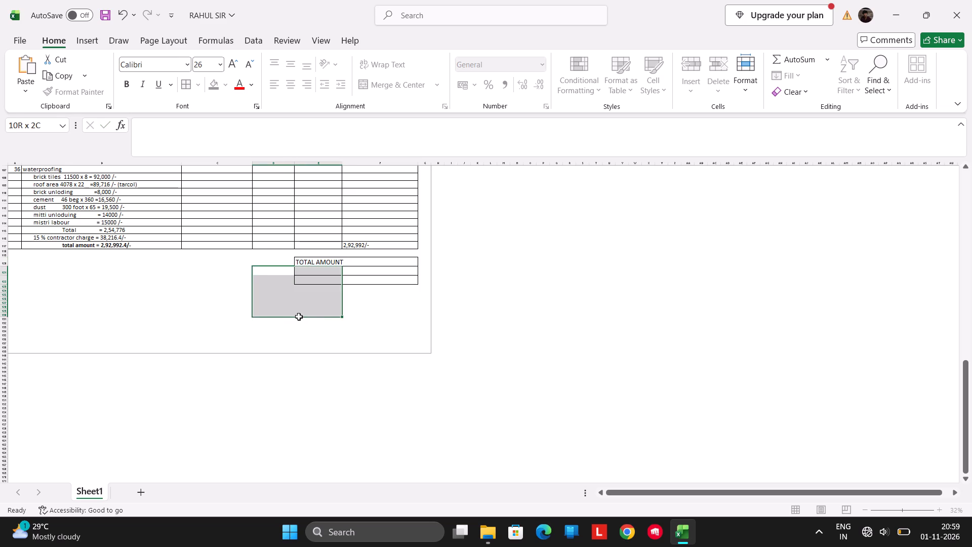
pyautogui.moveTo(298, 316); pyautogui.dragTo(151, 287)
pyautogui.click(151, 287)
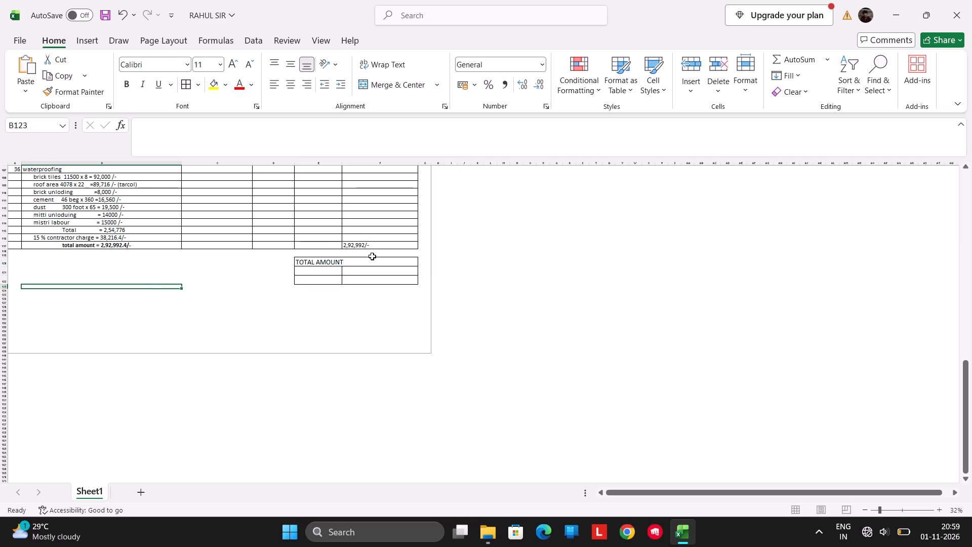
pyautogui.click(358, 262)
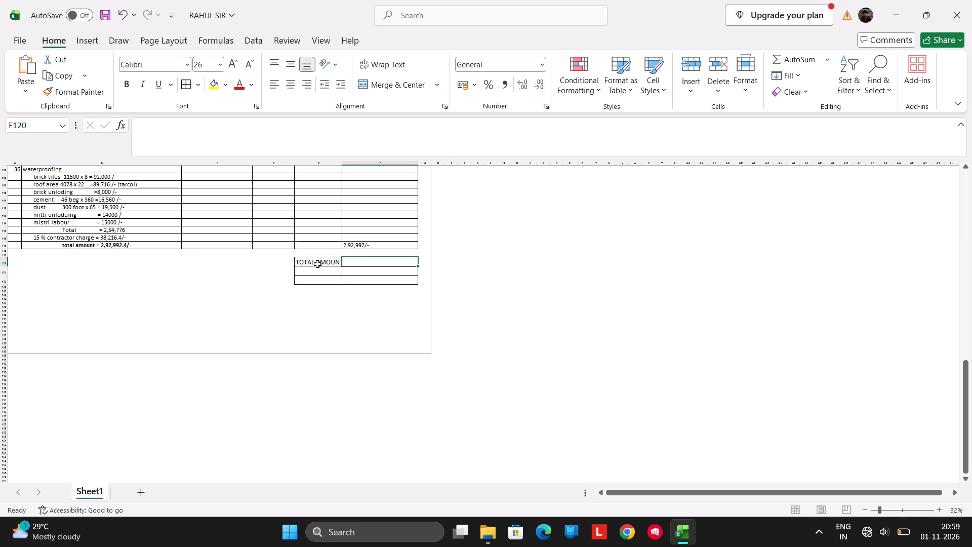
# Edit the label in cell E120 to read TOTAL =AMOUNT =, adding an equals sign before AMOUNT and another at the end.
pyautogui.doubleClick(317, 264)
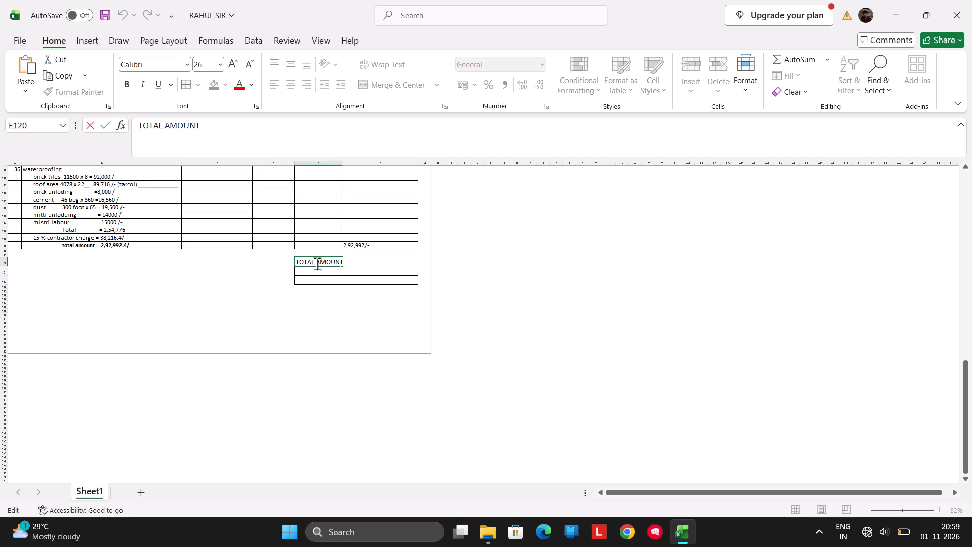
pyautogui.press('=')
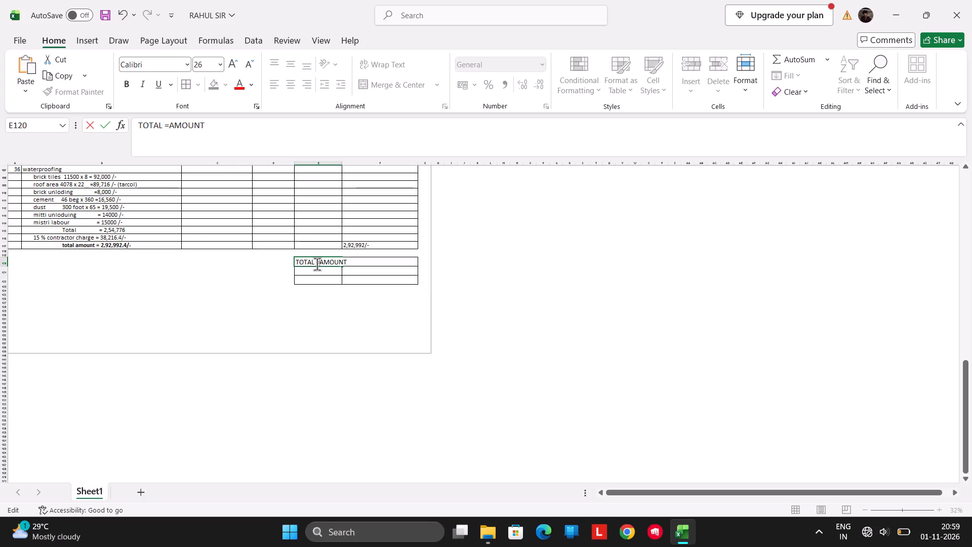
pyautogui.press('Right')
pyautogui.press('Right')
pyautogui.press('Right')
pyautogui.press('Right')
pyautogui.press('Right')
pyautogui.press('Right')
pyautogui.press('Right')
pyautogui.press('=')
# Examine the item amounts in the AMOUNT column from the first row of the cost sheet.
pyautogui.scroll(12, 317, 264)
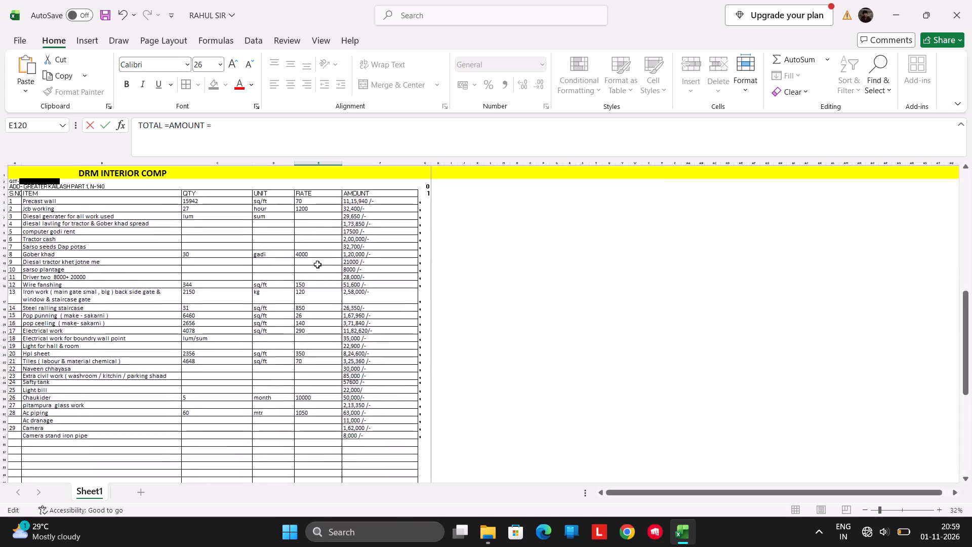
pyautogui.scroll(4, 317, 264)
pyautogui.keyDown('ctrl'); pyautogui.scroll(4, 317, 264); pyautogui.keyUp('ctrl')
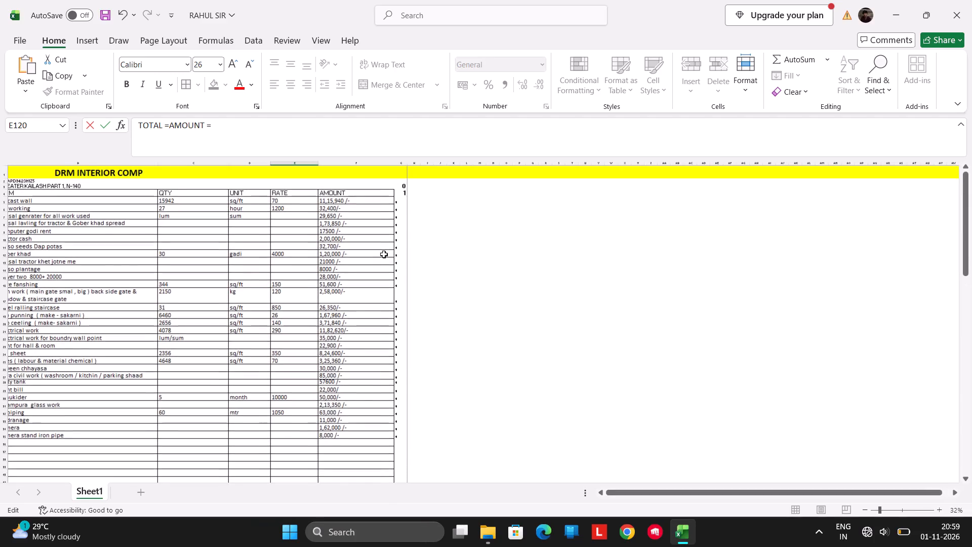
pyautogui.keyDown('ctrl'); pyautogui.scroll(12, 383, 254); pyautogui.keyUp('ctrl')
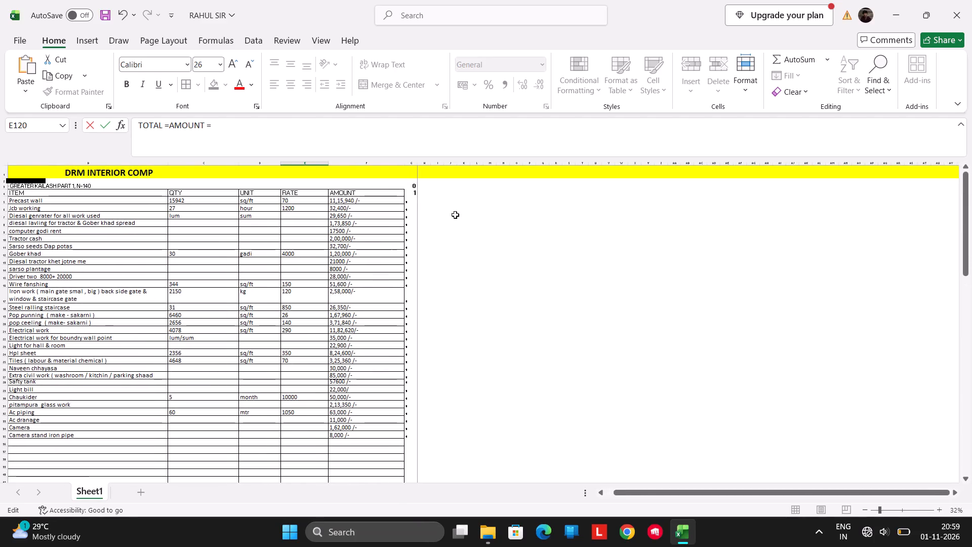
pyautogui.keyDown('ctrl'); pyautogui.scroll(9, 364, 223); pyautogui.keyUp('ctrl')
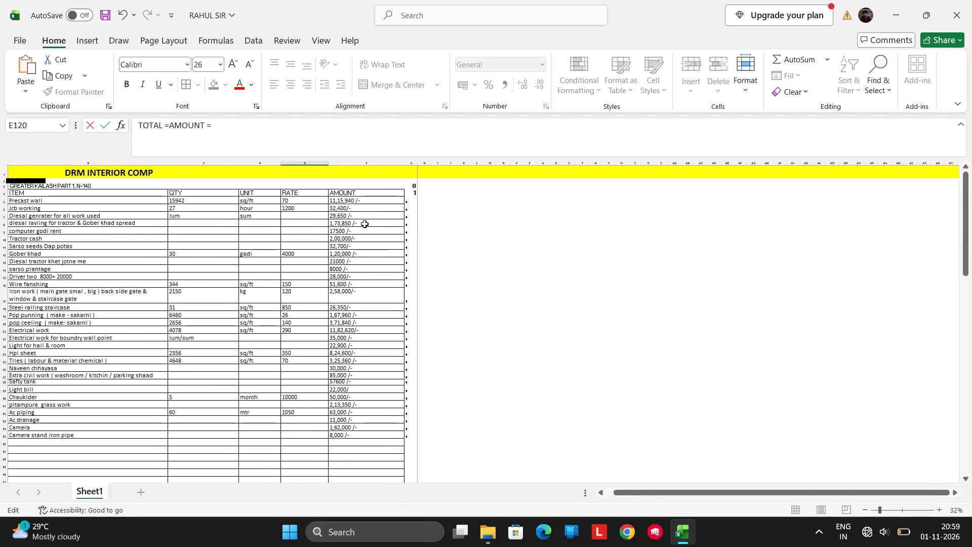
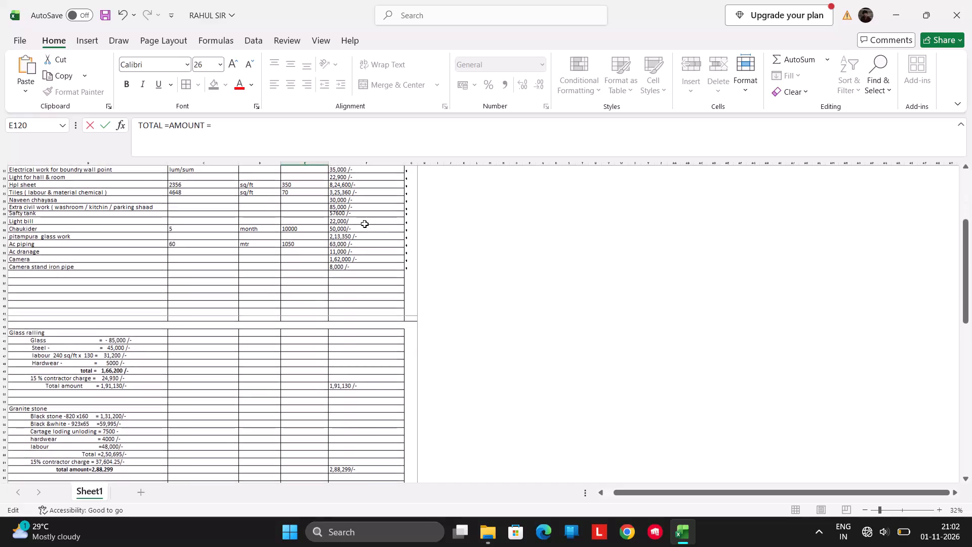
# Complete the TOTAL =AMOUNT = label in cell E120 by adding the amount 79,50,689/- at its end.
pyautogui.scroll(-1, 364, 223)
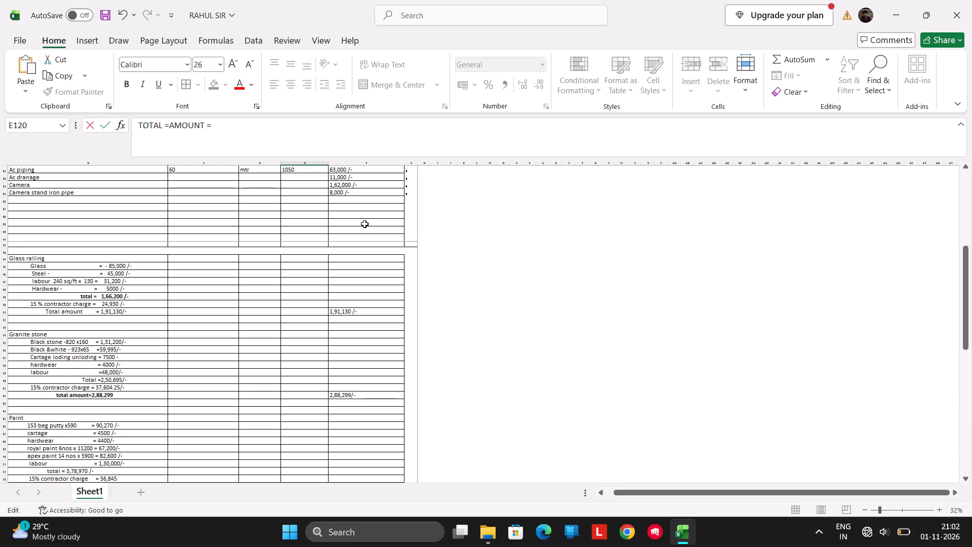
pyautogui.scroll(-3, 364, 223)
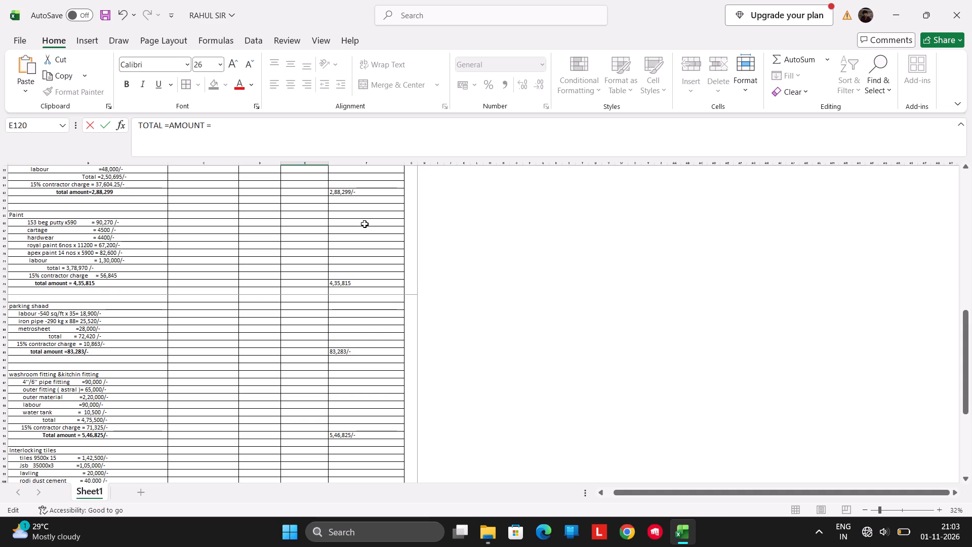
pyautogui.scroll(-3, 364, 223)
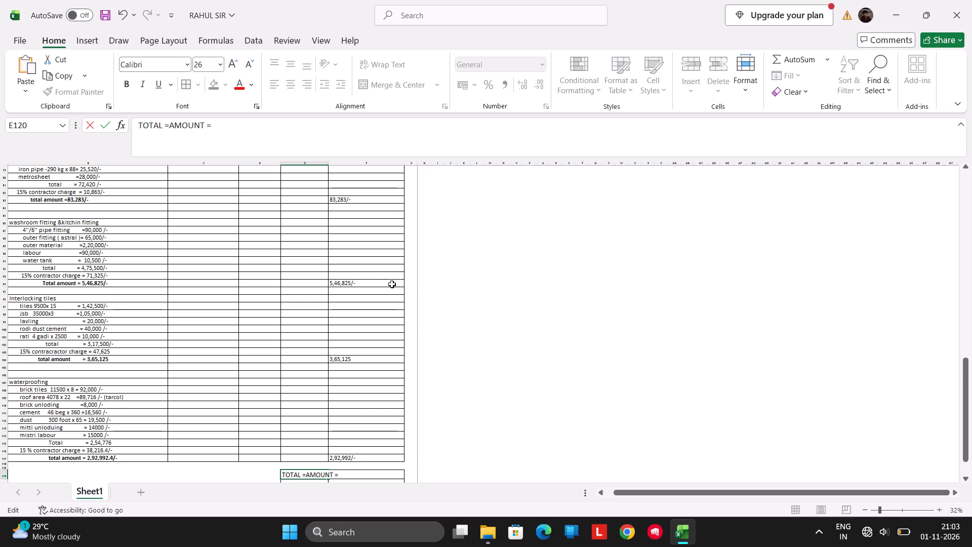
pyautogui.press('7')
pyautogui.press('9')
pyautogui.press(',')
pyautogui.write('50')
pyautogui.press(',')
pyautogui.press('6')
pyautogui.write('89')
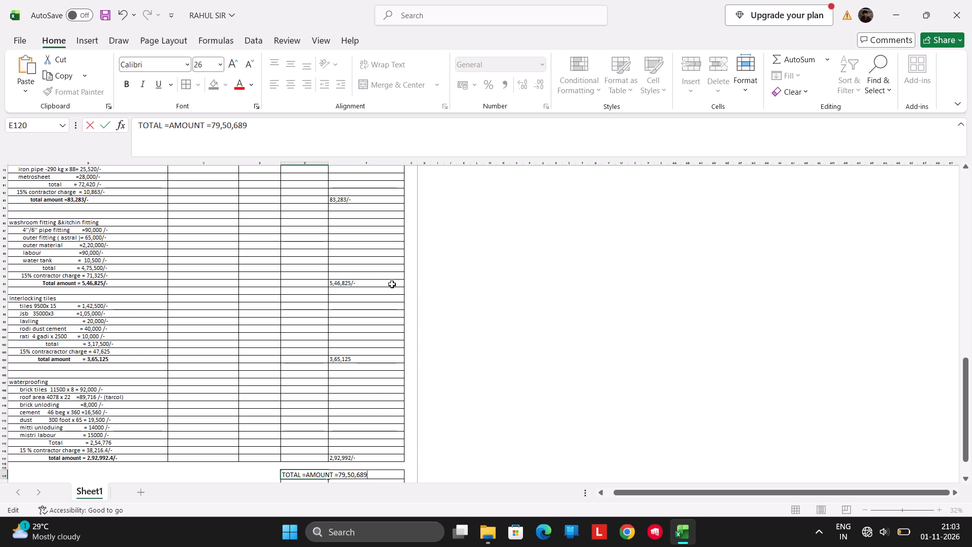
pyautogui.write('/-')
# Make the whole total amount text in cell E120 bold and set its font size to 28.
pyautogui.moveTo(379, 476); pyautogui.dragTo(280, 480)
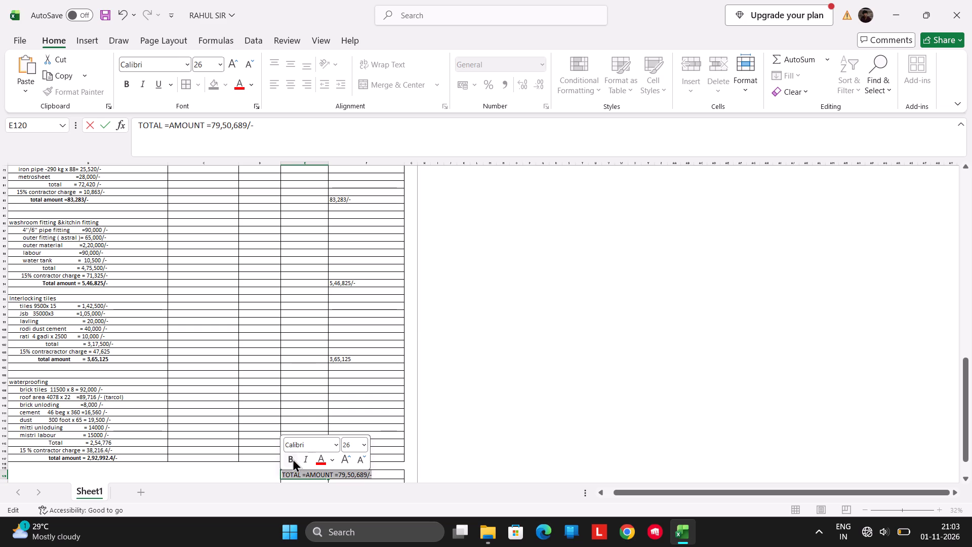
pyautogui.click(291, 458)
pyautogui.click(363, 445)
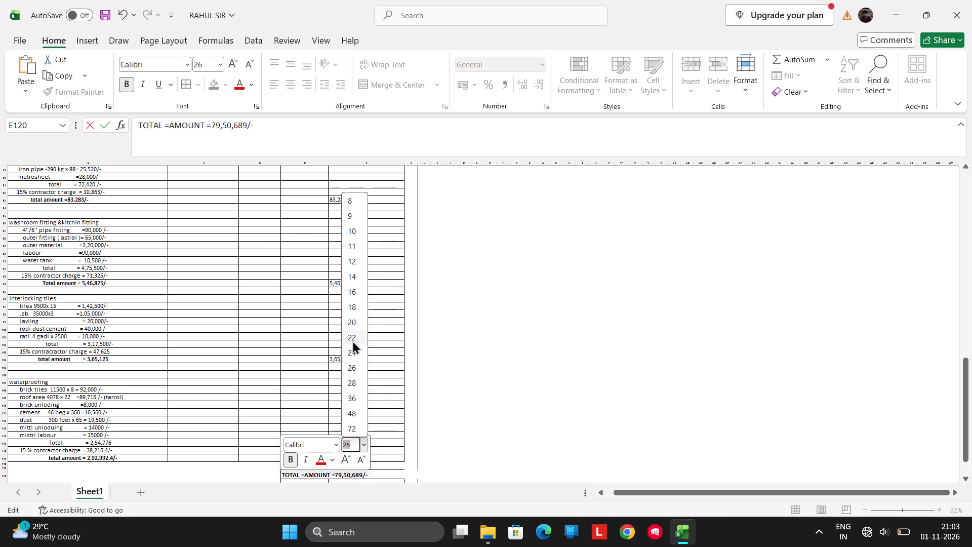
pyautogui.click(350, 379)
pyautogui.click(221, 474)
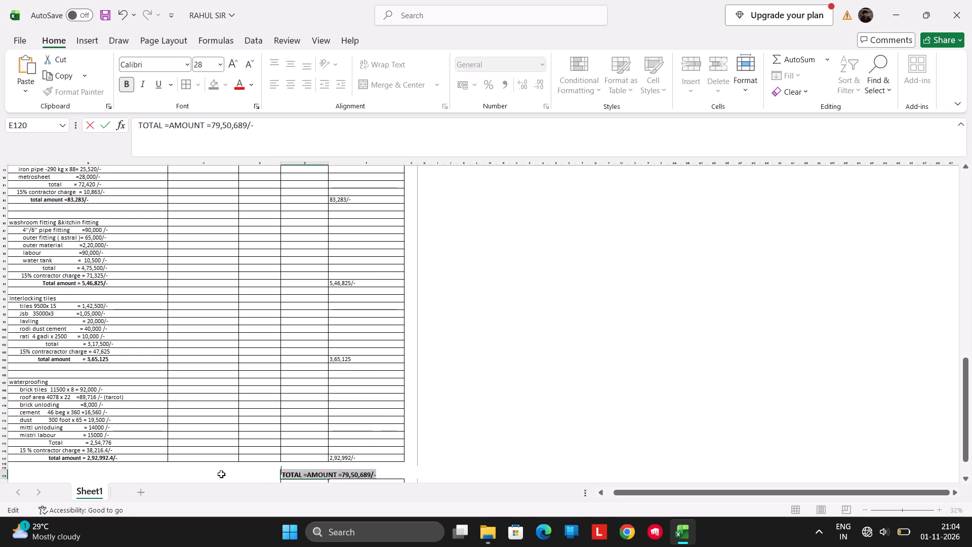
# Delete the empty bordered cells E121:F122 below the total amount row.
pyautogui.scroll(-1, 221, 474)
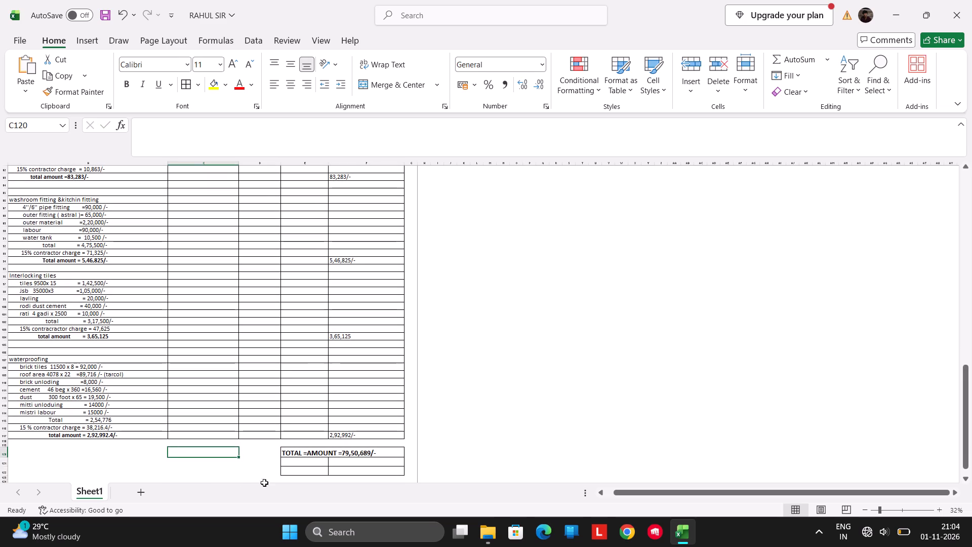
pyautogui.moveTo(283, 463); pyautogui.dragTo(356, 468)
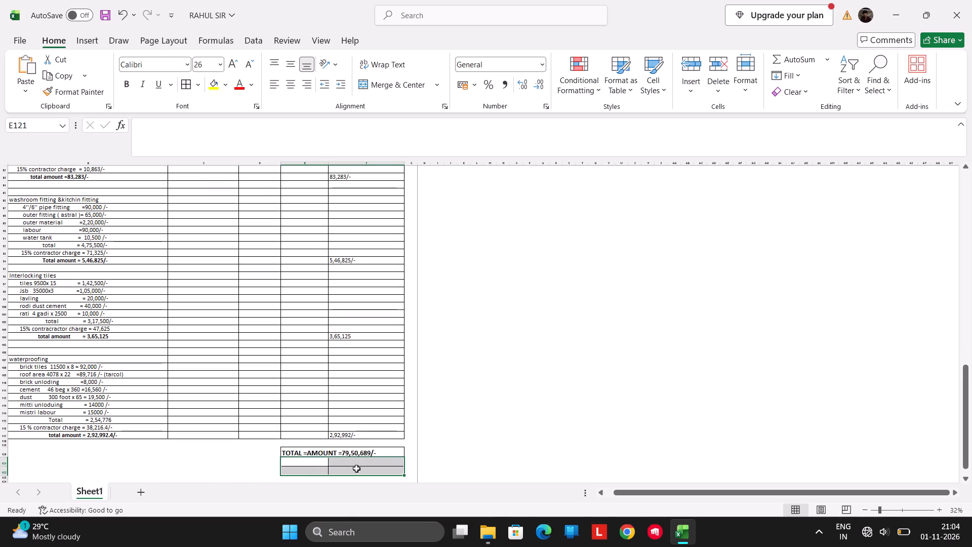
pyautogui.click(717, 67)
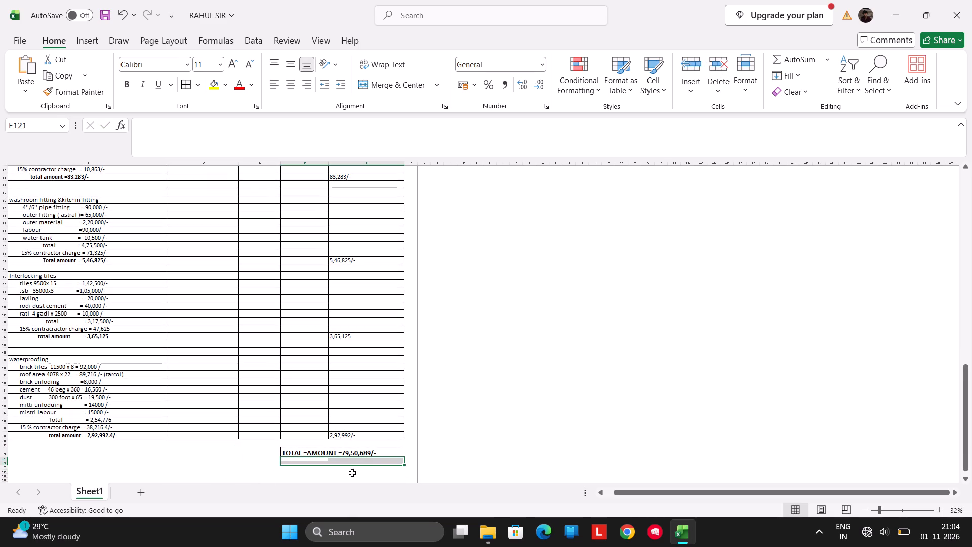
pyautogui.click(348, 475)
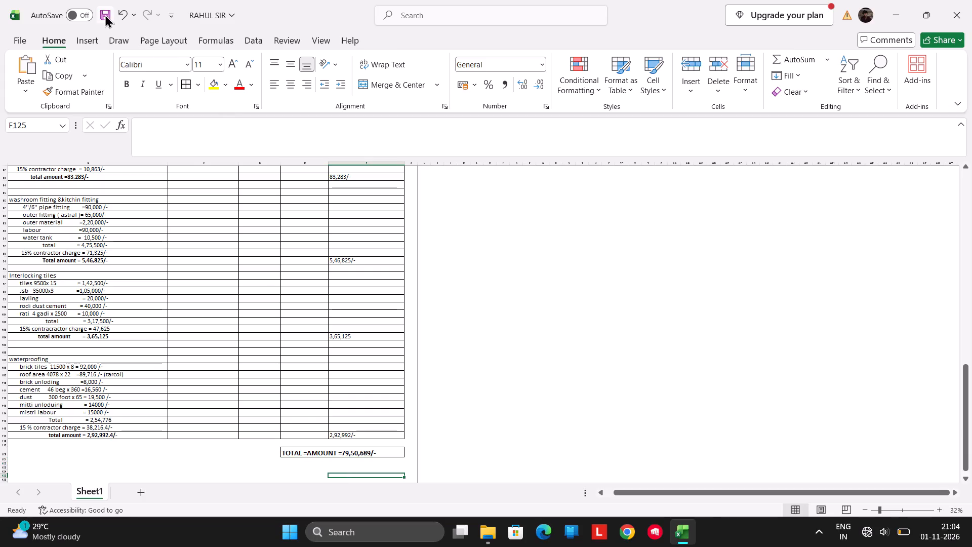
# Save the workbook under its current name.
pyautogui.click(105, 14)
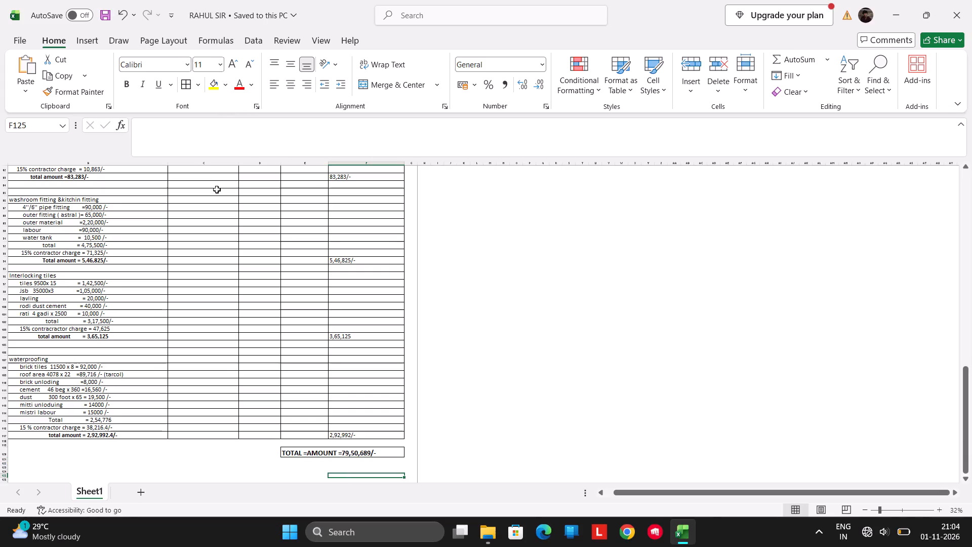
# Save a copy of the workbook in the Downloads folder under the file name RAHUL SIR 2.
pyautogui.scroll(6, 216, 189)
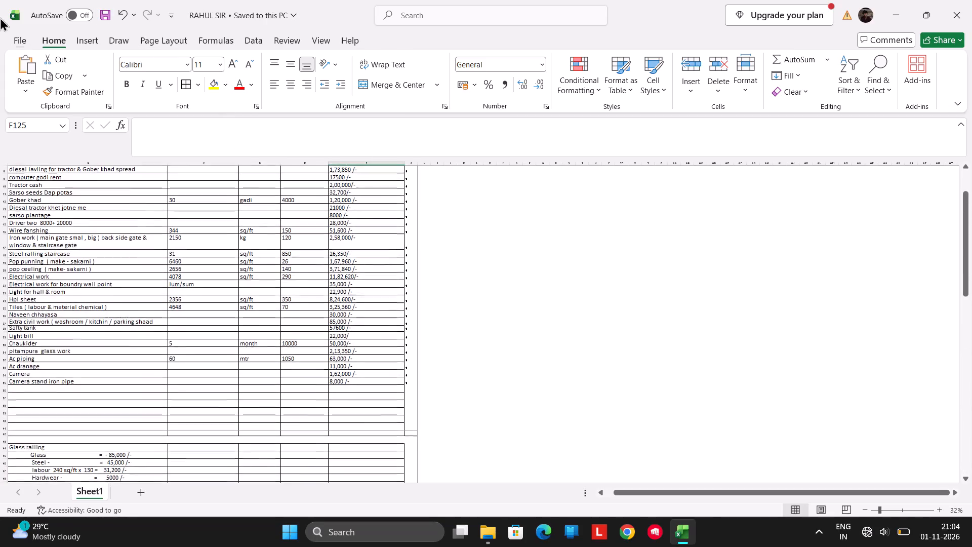
pyautogui.click(19, 36)
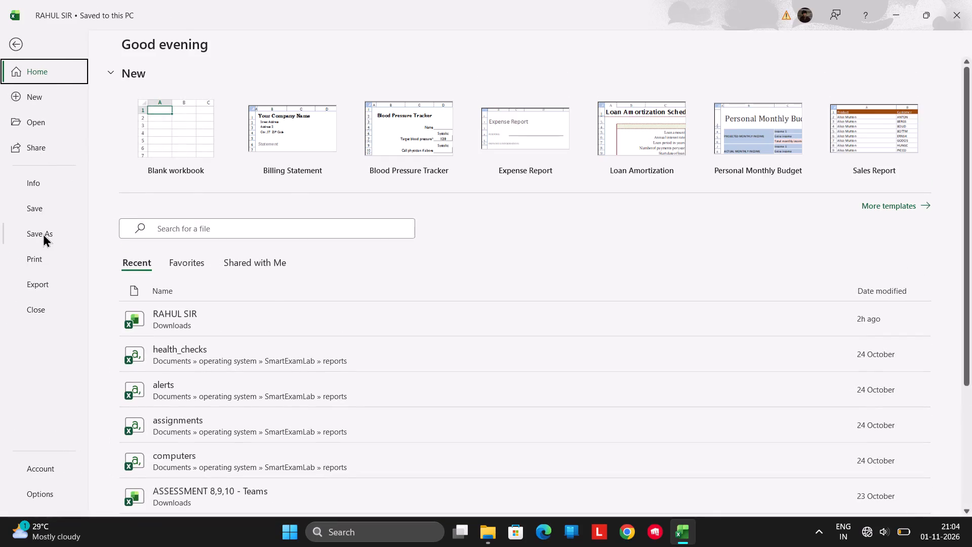
pyautogui.click(44, 233)
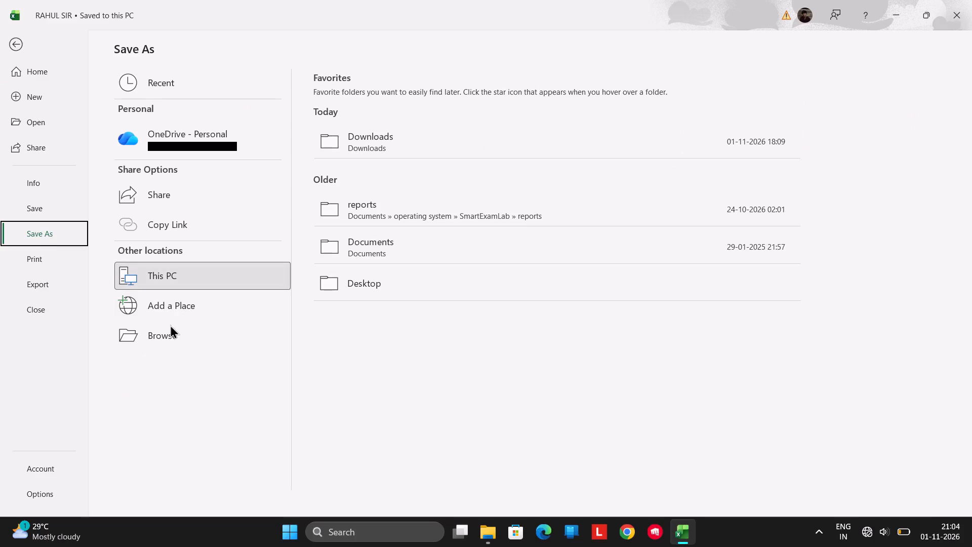
pyautogui.click(173, 331)
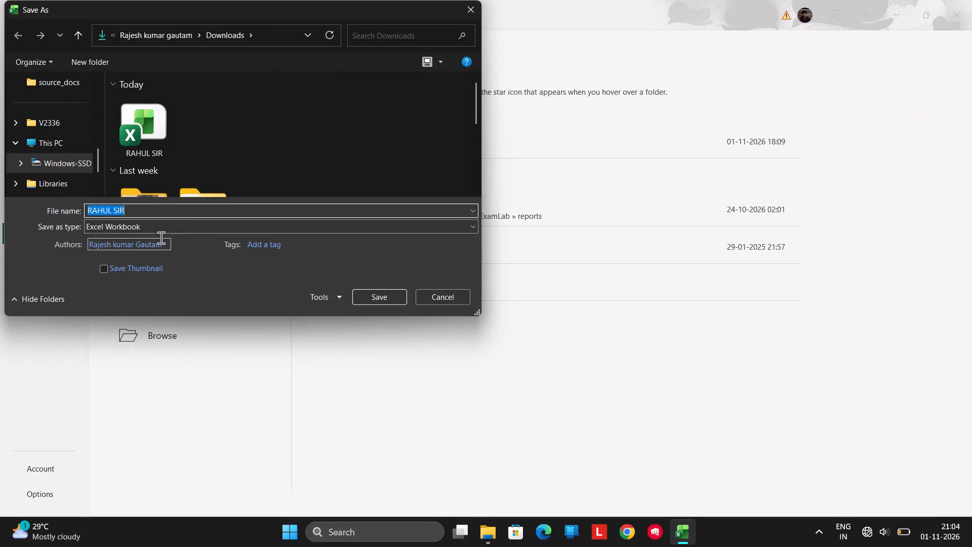
pyautogui.click(364, 299)
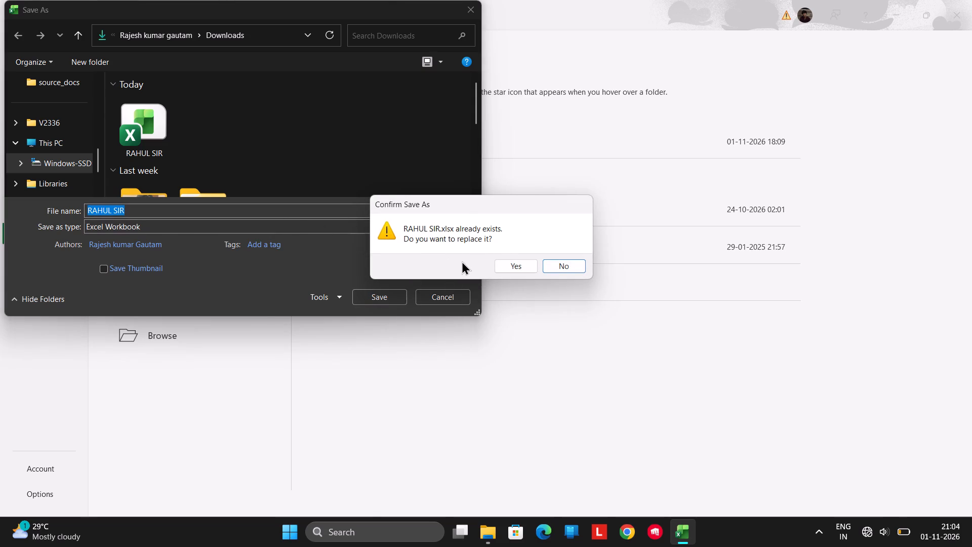
pyautogui.click(214, 212)
pyautogui.click(554, 261)
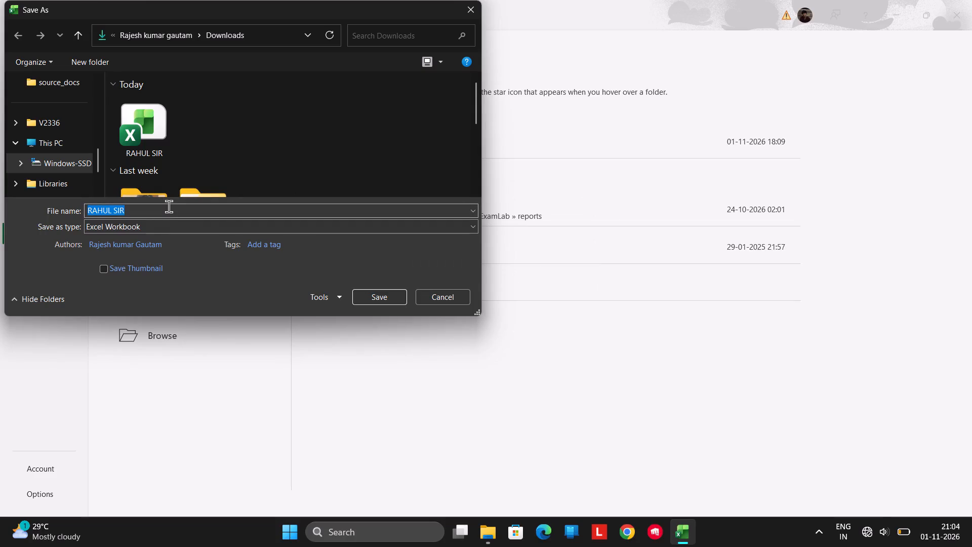
pyautogui.click(169, 206)
pyautogui.doubleClick(169, 206)
pyautogui.click(169, 206)
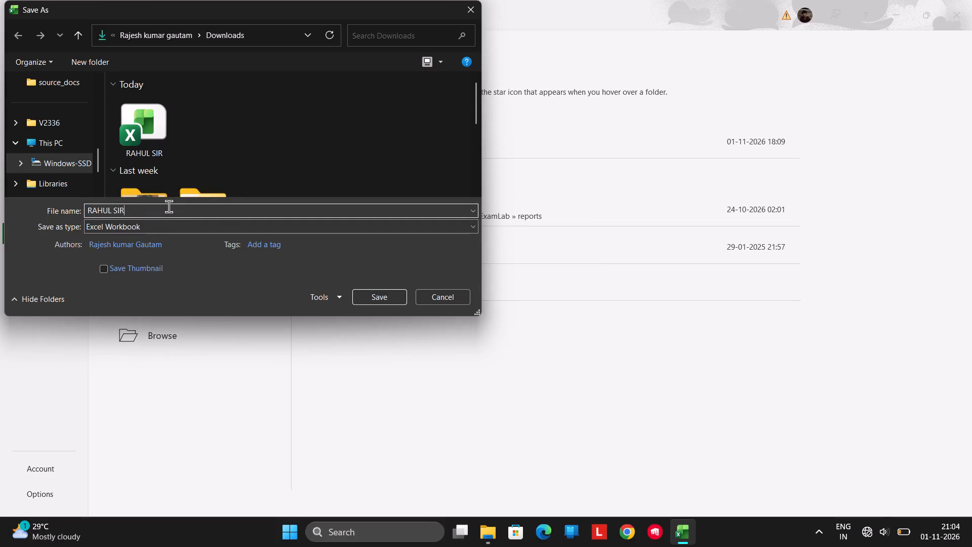
pyautogui.press('space')
pyautogui.write('2')
pyautogui.click(360, 296)
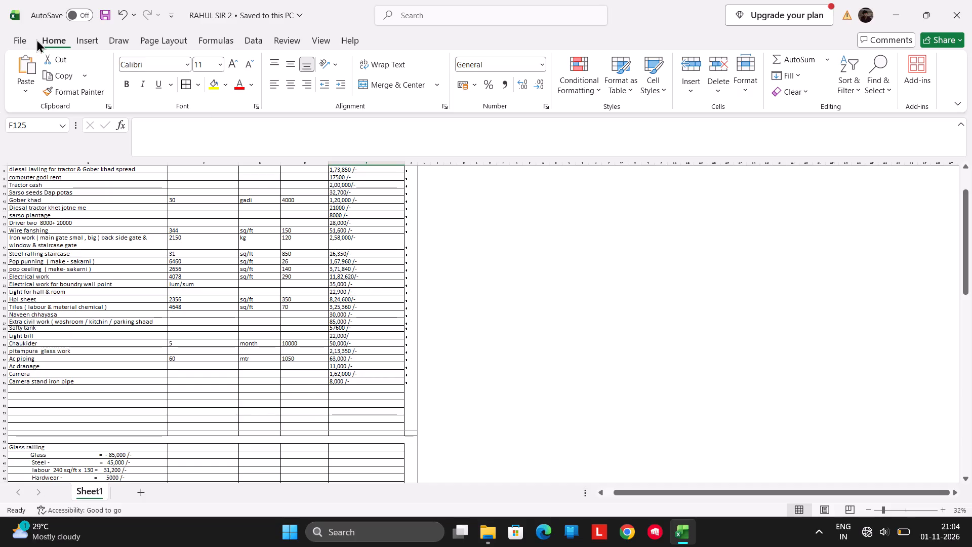
# Save the workbook as a PDF named RAHUL SIR 2 in the Downloads folder.
pyautogui.click(18, 43)
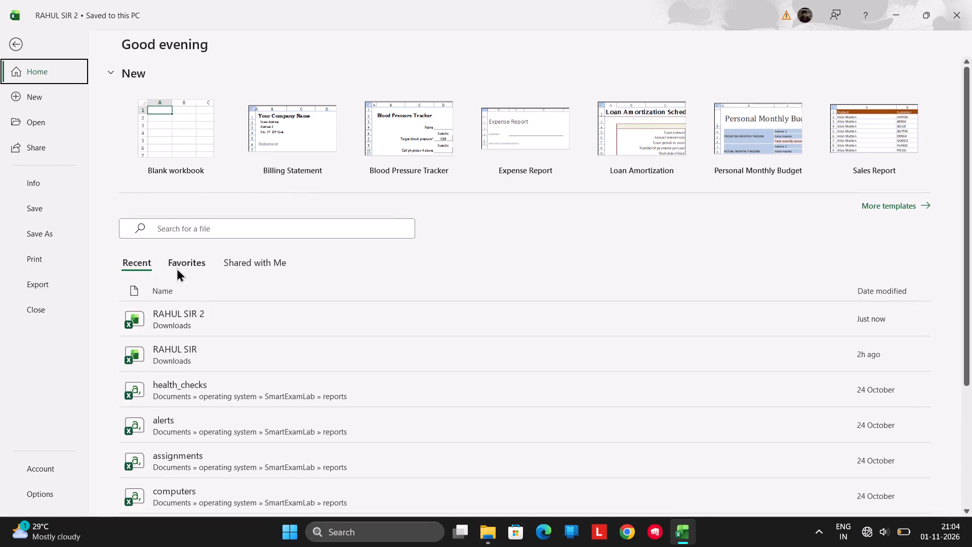
pyautogui.click(57, 236)
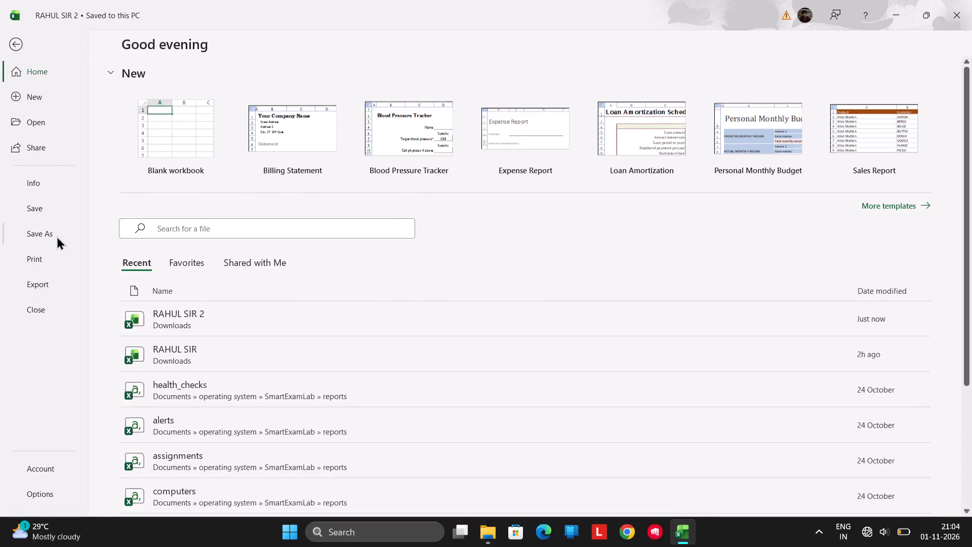
pyautogui.click(189, 326)
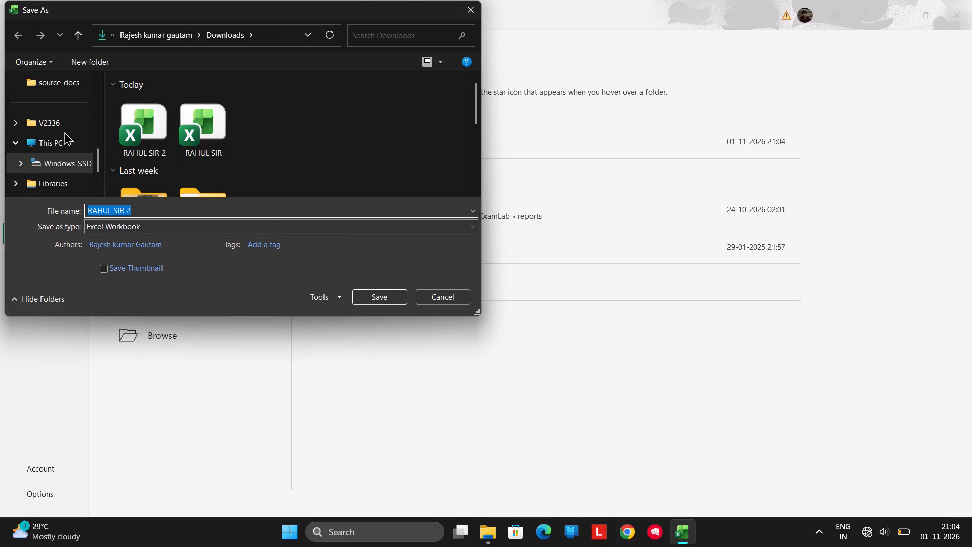
pyautogui.scroll(-1, 29, 129)
pyautogui.scroll(3, 29, 129)
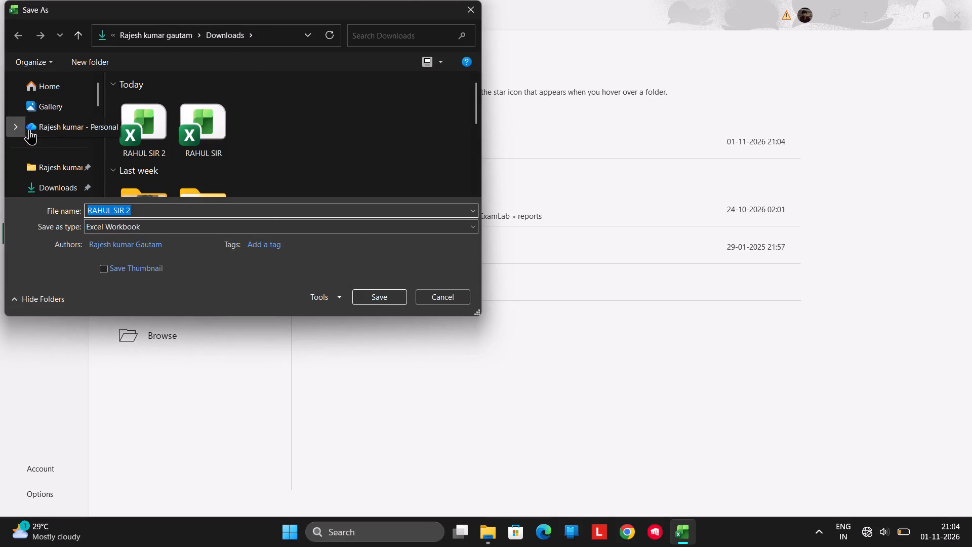
pyautogui.click(50, 186)
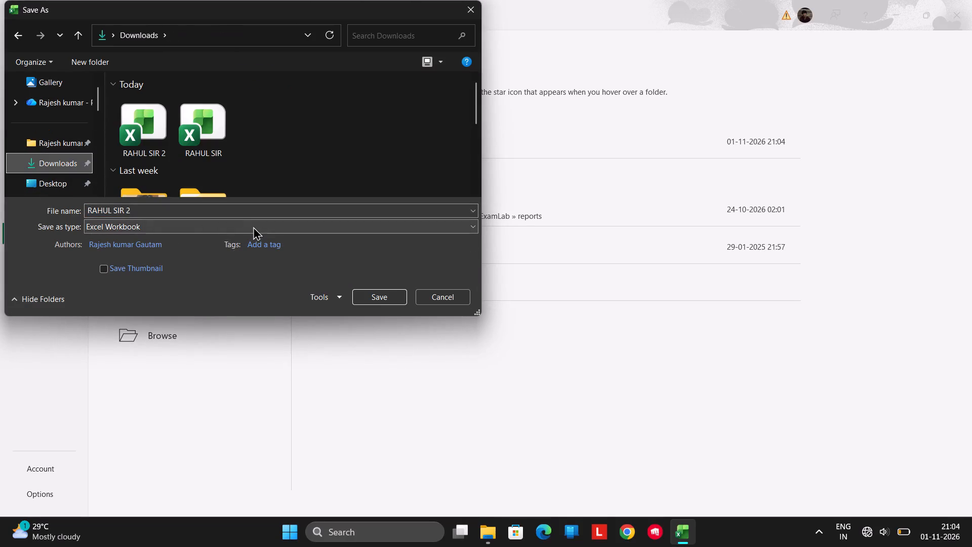
pyautogui.click(253, 226)
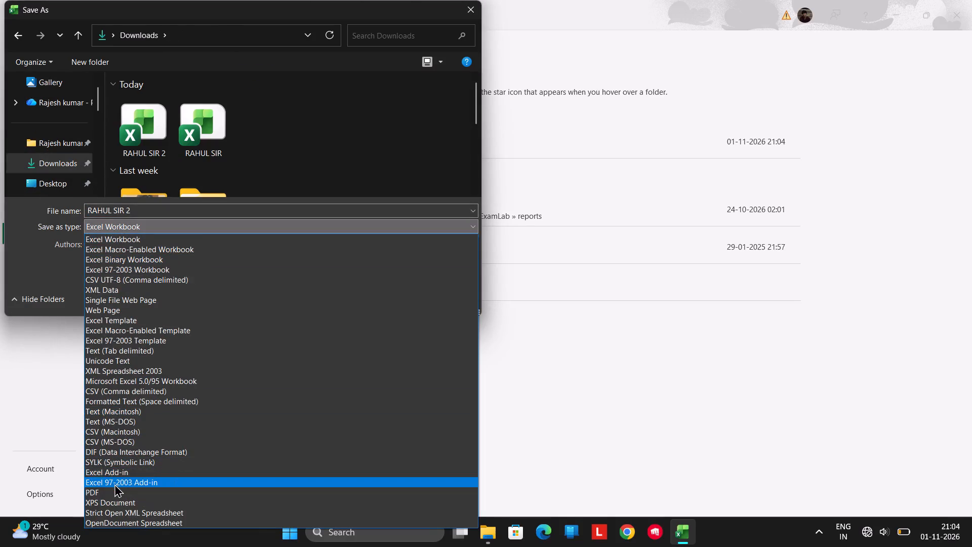
pyautogui.click(113, 490)
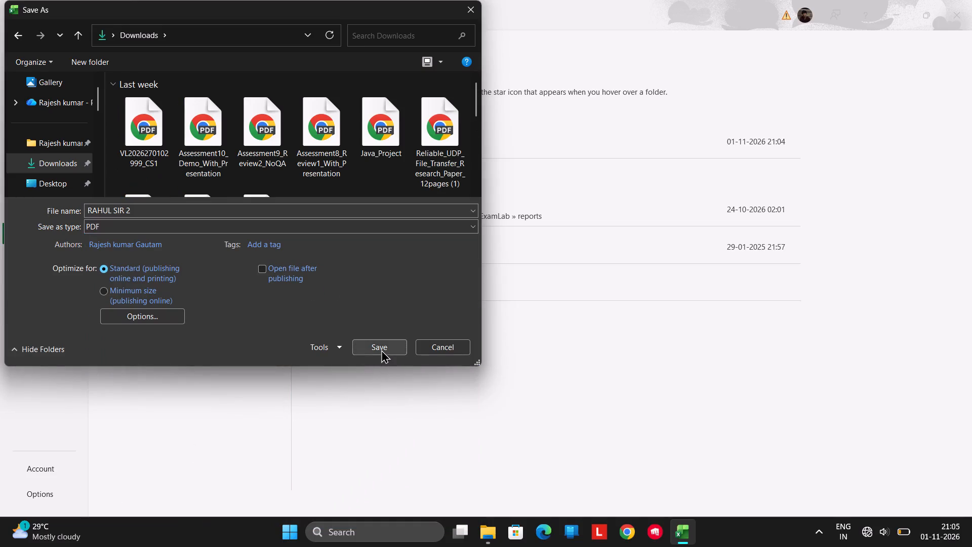
pyautogui.click(381, 349)
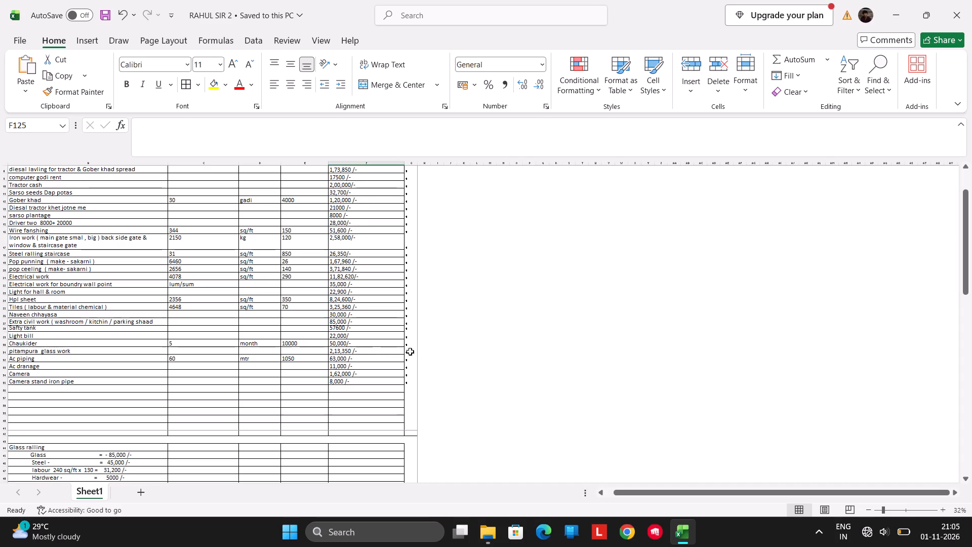
# Open the RAHUL SIR 2 PDF from the Downloads folder and examine its pages through to the total amount.
pyautogui.click(492, 542)
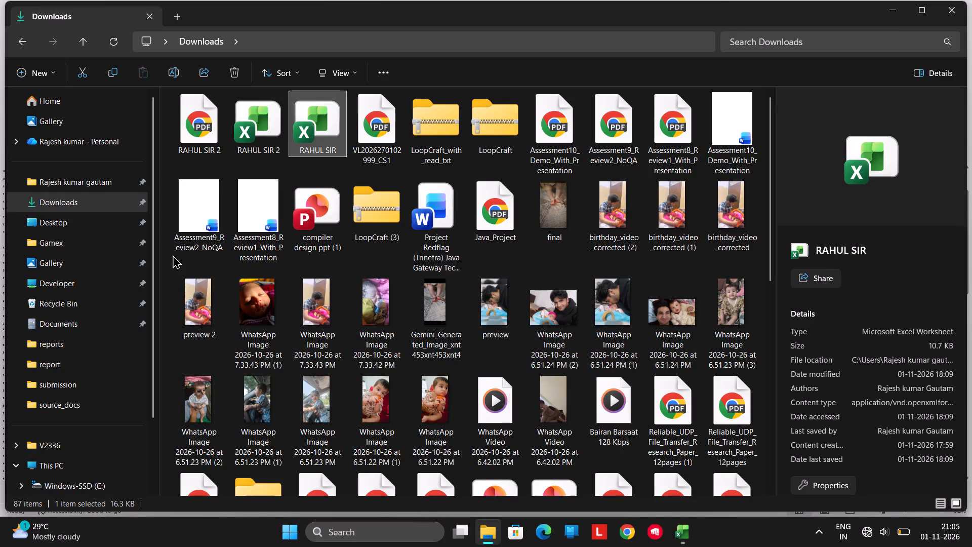
pyautogui.doubleClick(195, 93)
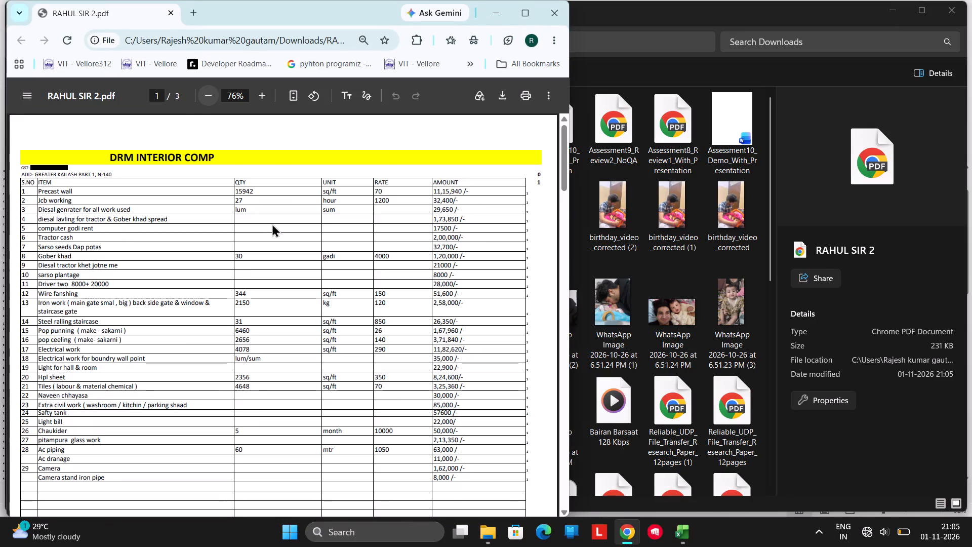
pyautogui.scroll(-8, 271, 229)
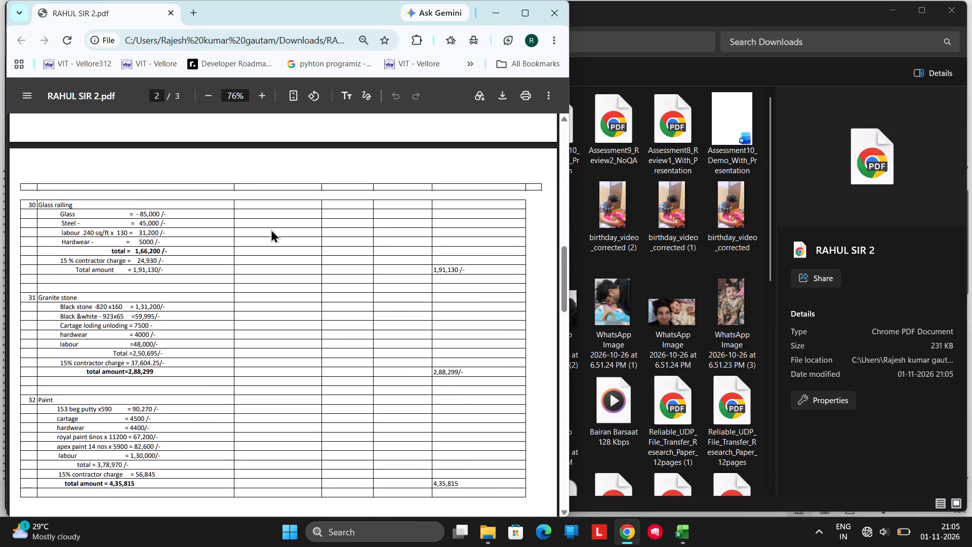
pyautogui.scroll(-6, 271, 229)
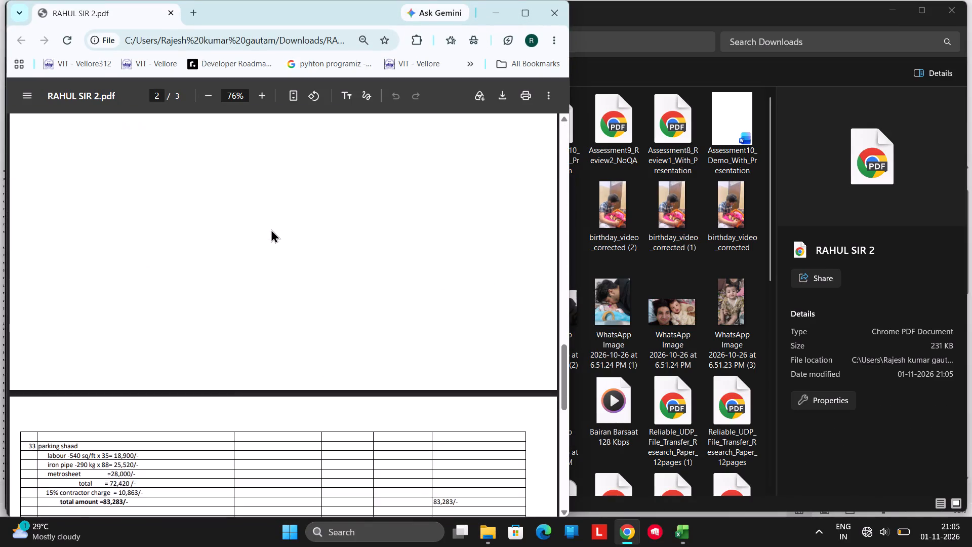
pyautogui.scroll(-6, 271, 229)
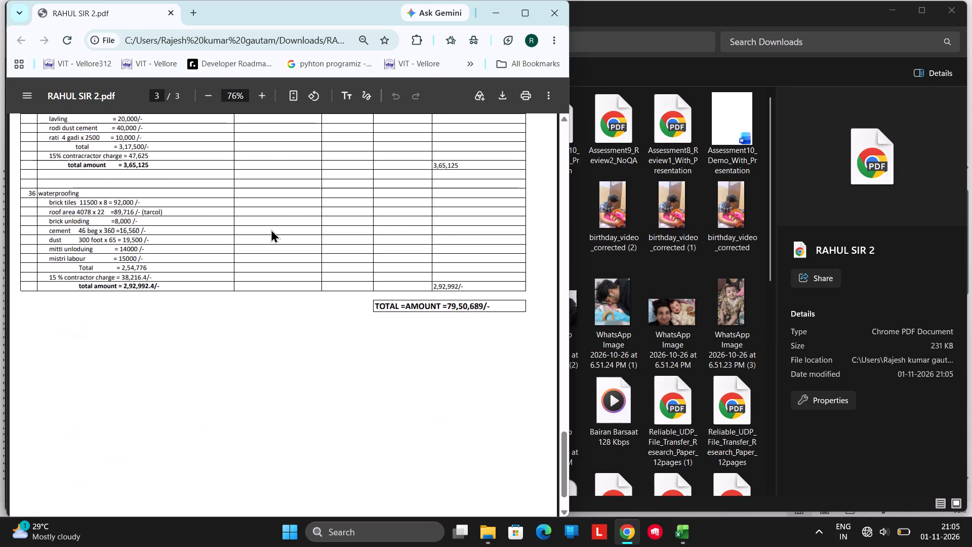
pyautogui.scroll(-1, 271, 229)
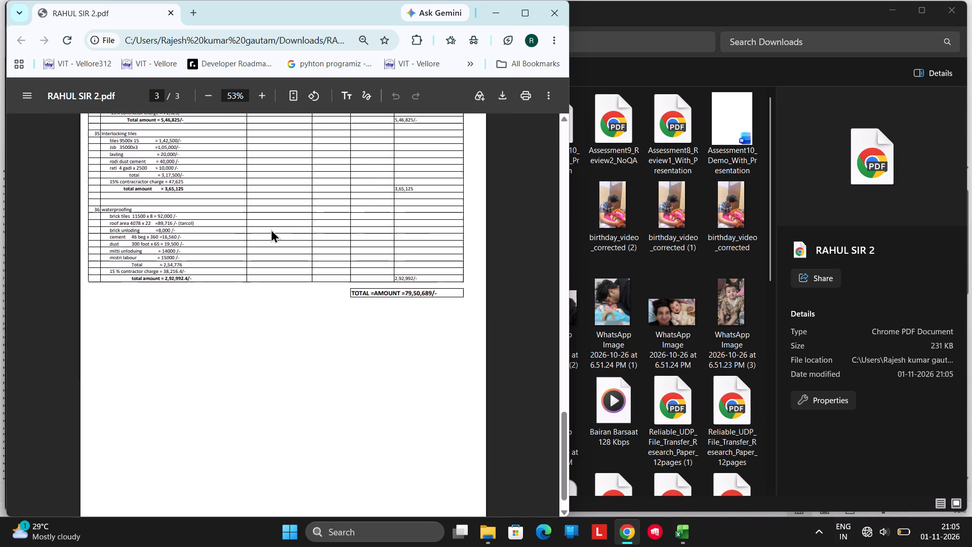
pyautogui.scroll(7, 271, 229)
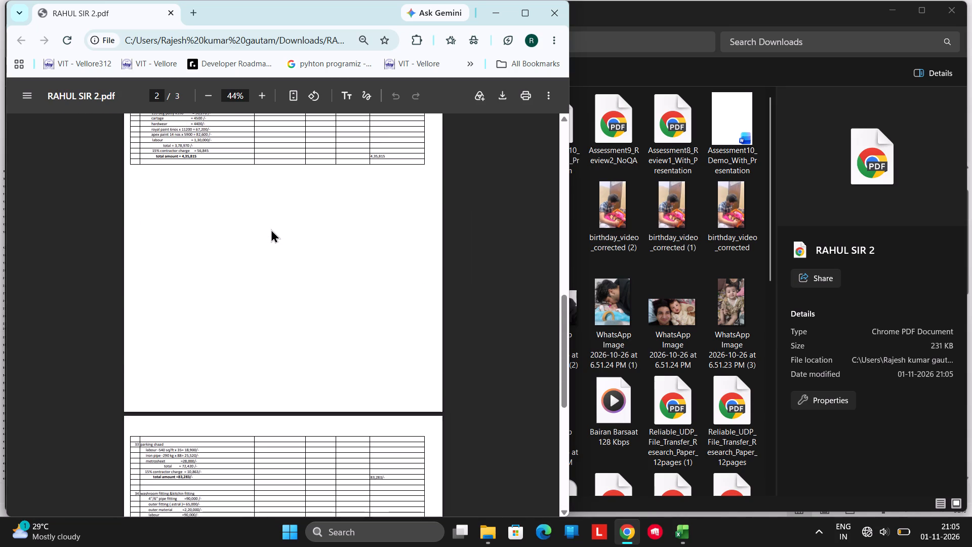
pyautogui.scroll(5, 271, 229)
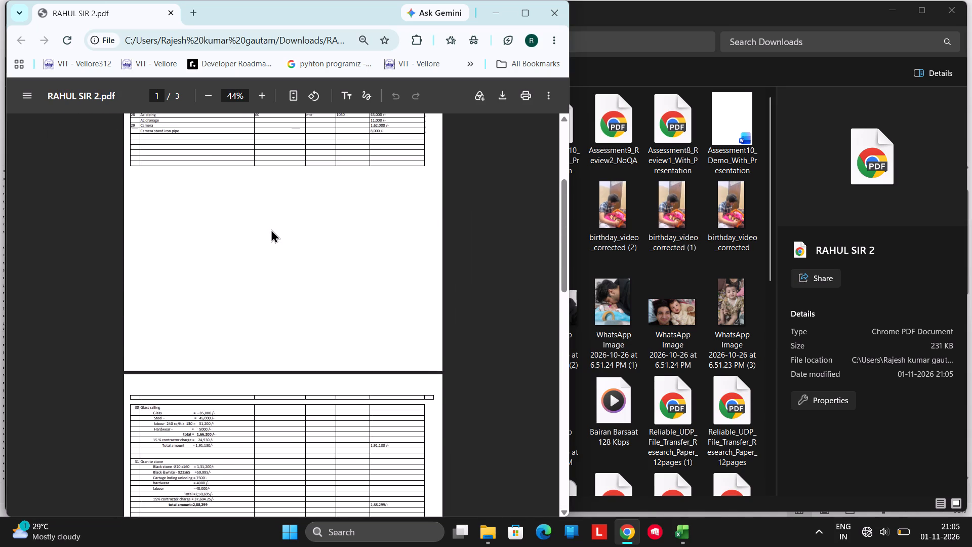
pyautogui.scroll(4, 271, 229)
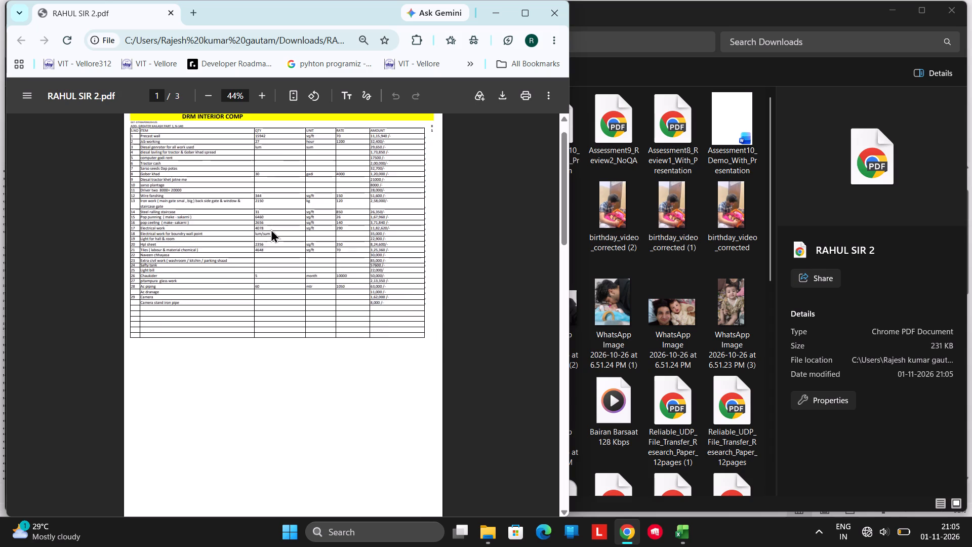
pyautogui.scroll(1, 271, 229)
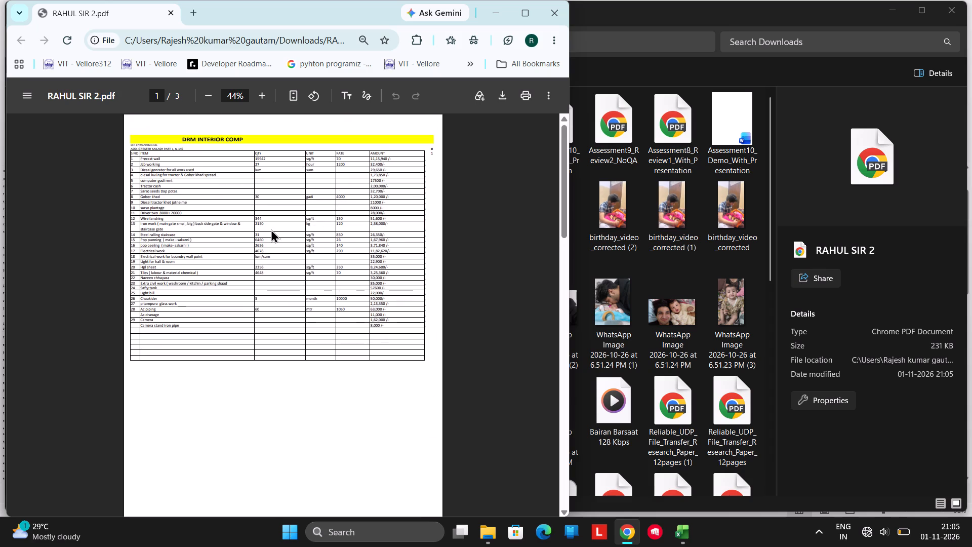
# Recheck how the cost sheet sections are divided across the PDF pages, and close the PDF window.
pyautogui.scroll(-1, 271, 229)
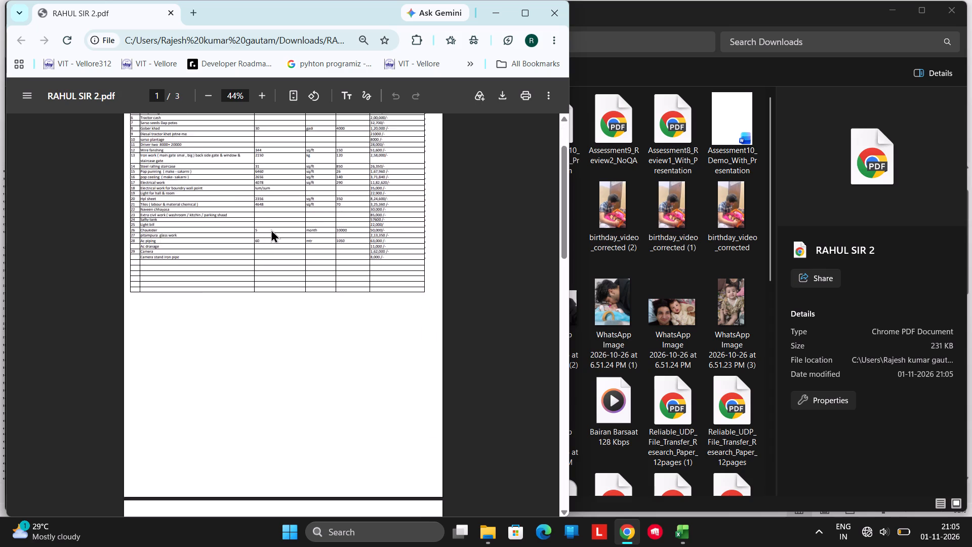
pyautogui.scroll(-4, 271, 229)
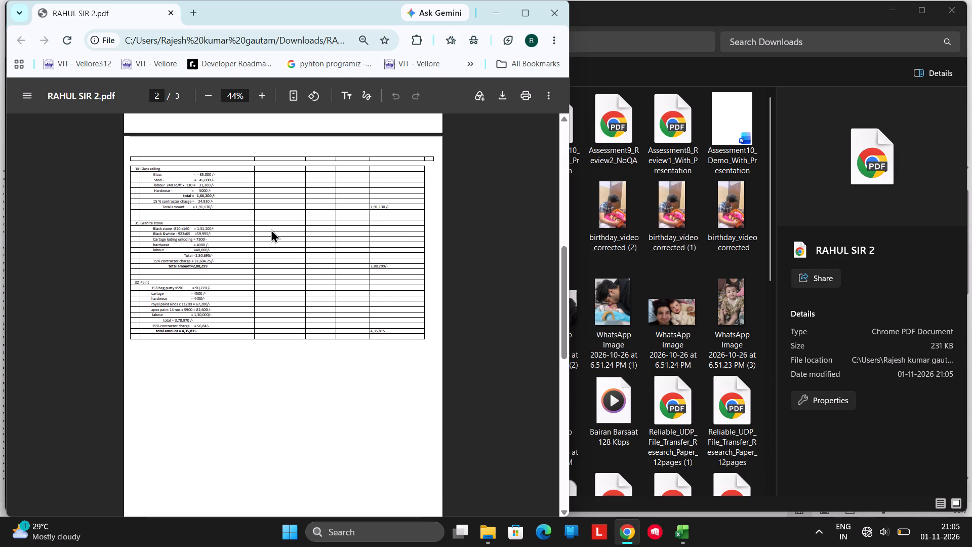
pyautogui.scroll(-5, 271, 229)
pyautogui.scroll(1, 271, 229)
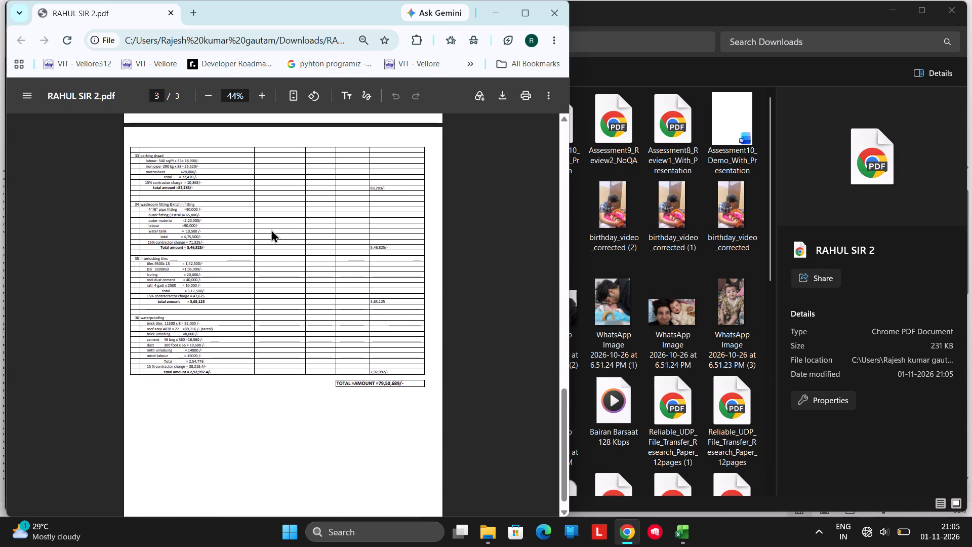
pyautogui.scroll(1, 271, 229)
pyautogui.scroll(-2, 271, 229)
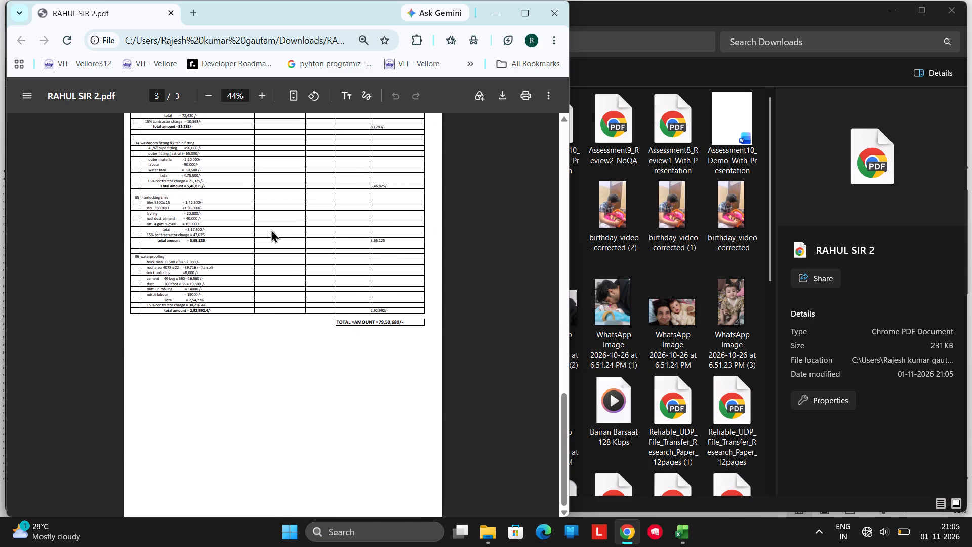
pyautogui.scroll(-1, 271, 229)
pyautogui.scroll(15, 271, 229)
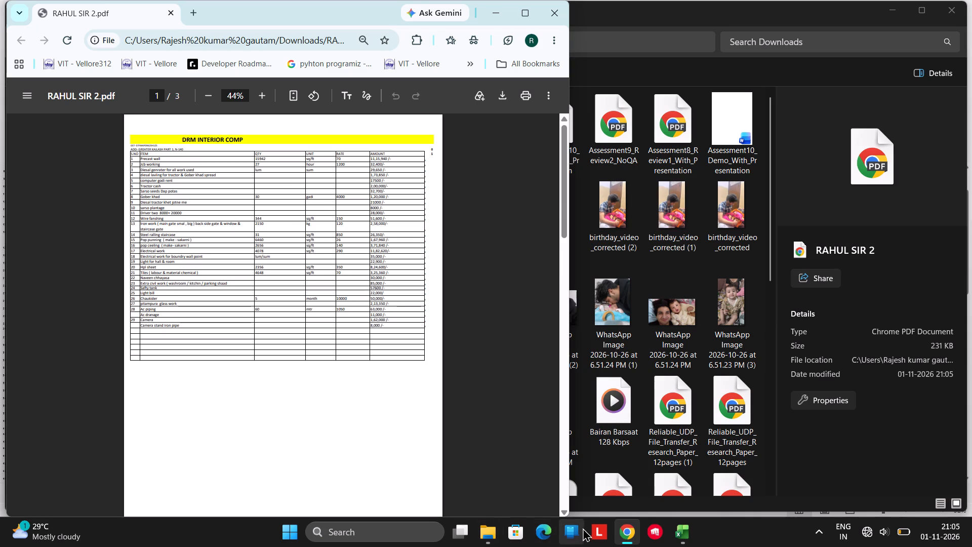
pyautogui.click(626, 539)
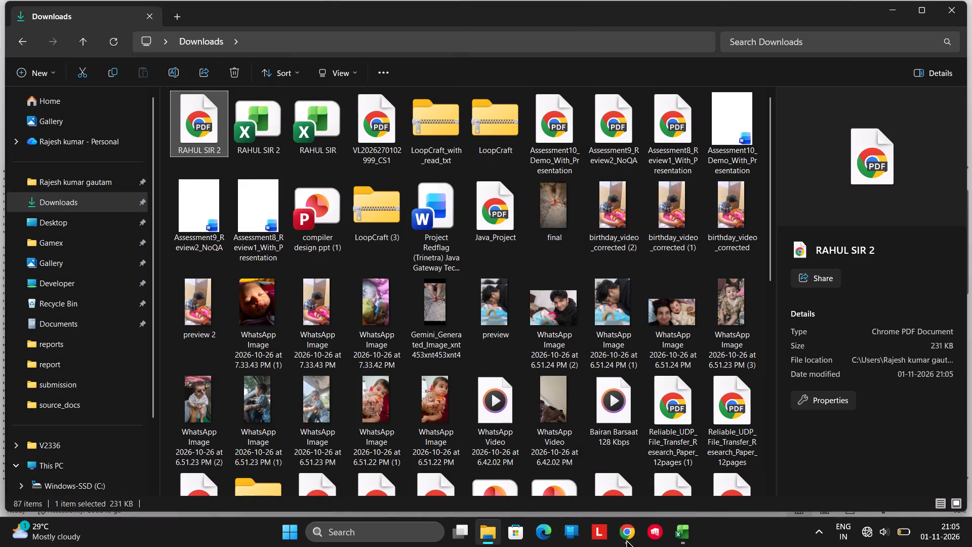
pyautogui.click(626, 539)
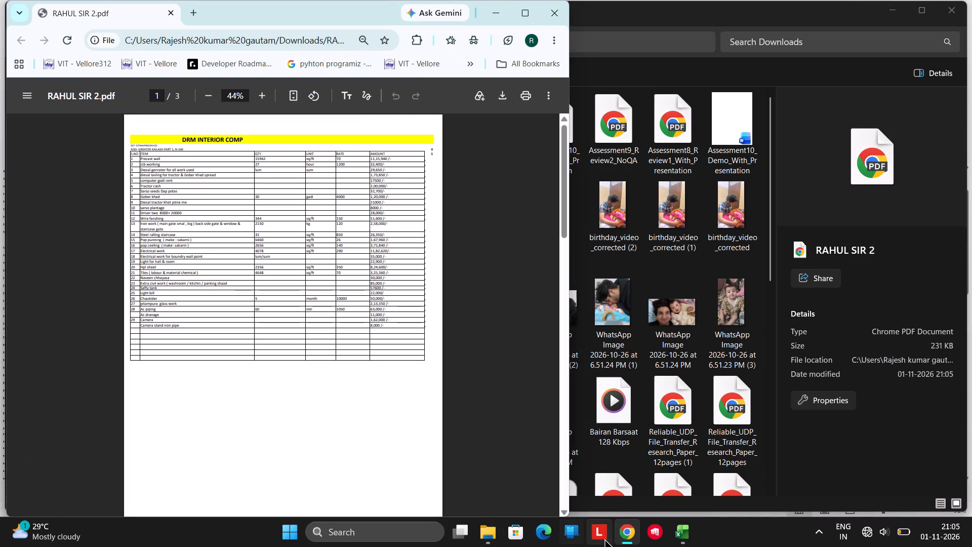
pyautogui.click(557, 6)
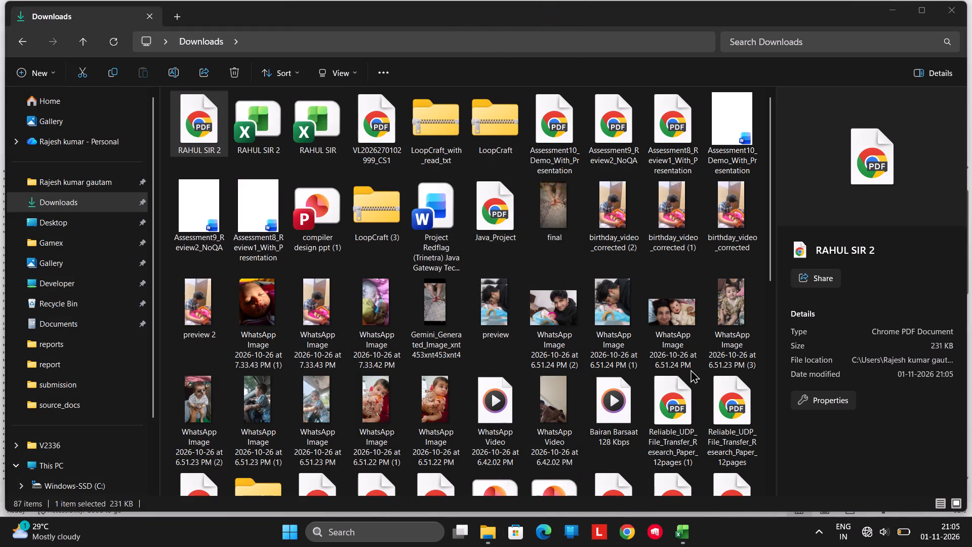
# Open Chrome with the vitstudent.ac.in profile and search Google for whatsapp.
pyautogui.doubleClick(626, 524)
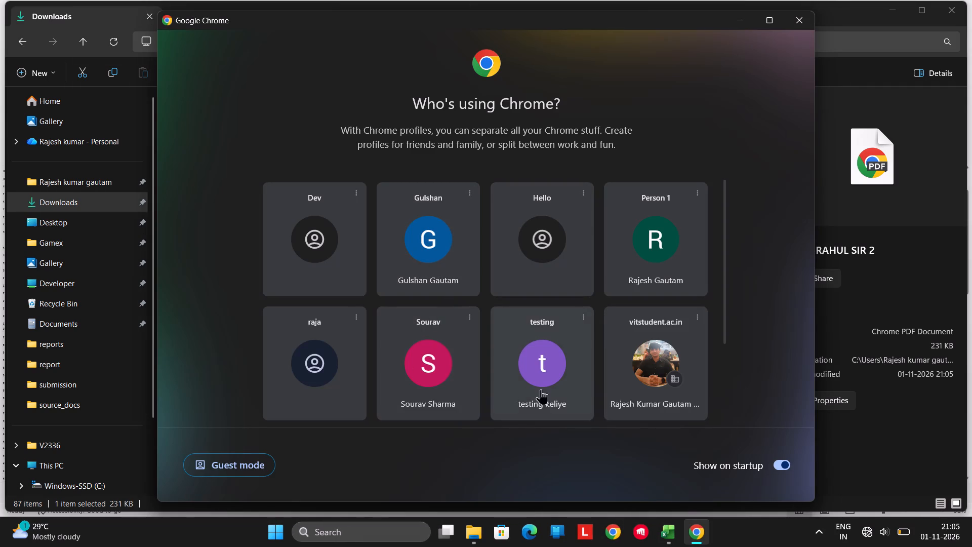
pyautogui.click(657, 389)
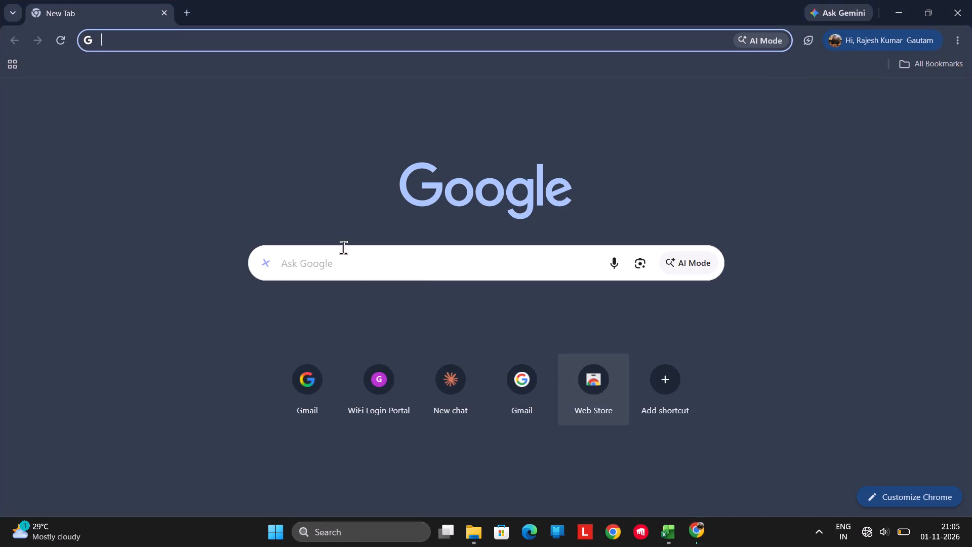
pyautogui.click(410, 275)
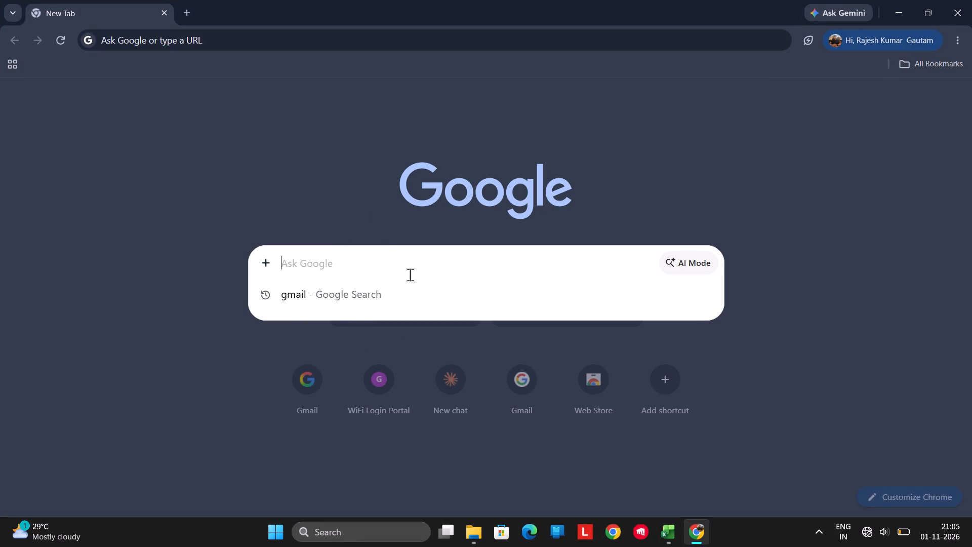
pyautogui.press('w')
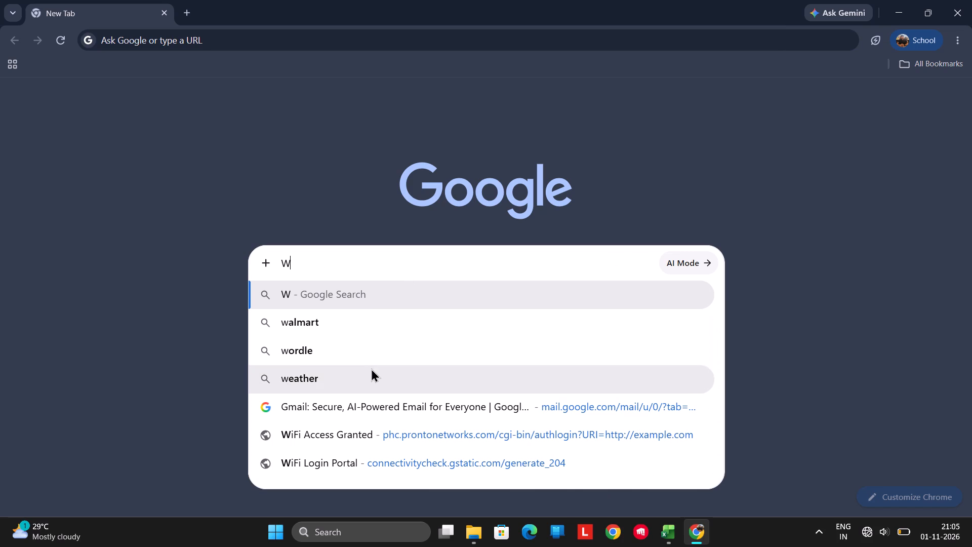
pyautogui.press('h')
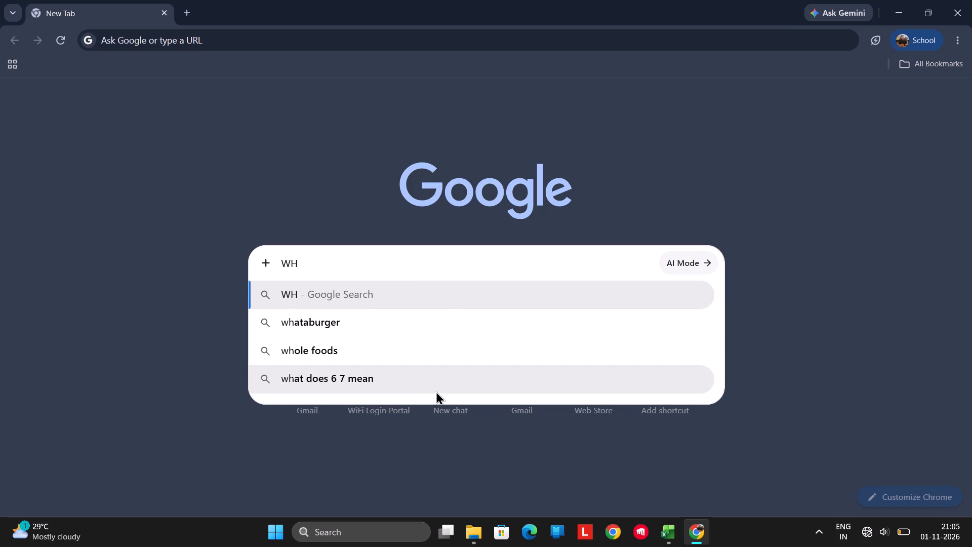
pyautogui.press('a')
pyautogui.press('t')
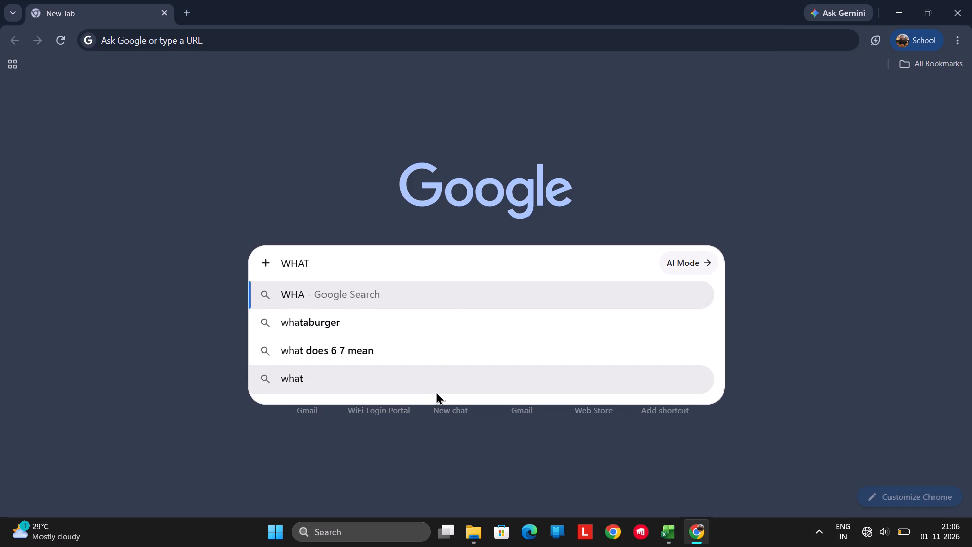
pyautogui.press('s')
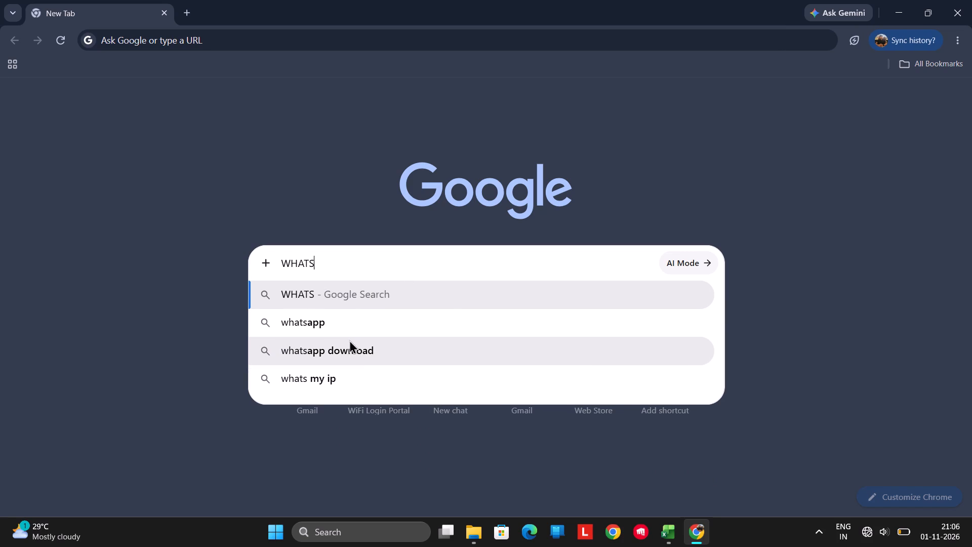
pyautogui.click(343, 328)
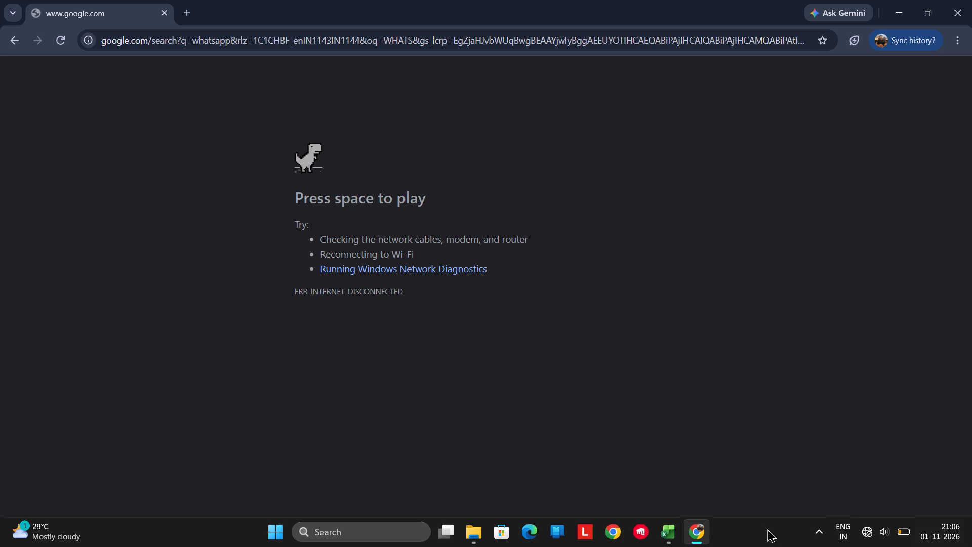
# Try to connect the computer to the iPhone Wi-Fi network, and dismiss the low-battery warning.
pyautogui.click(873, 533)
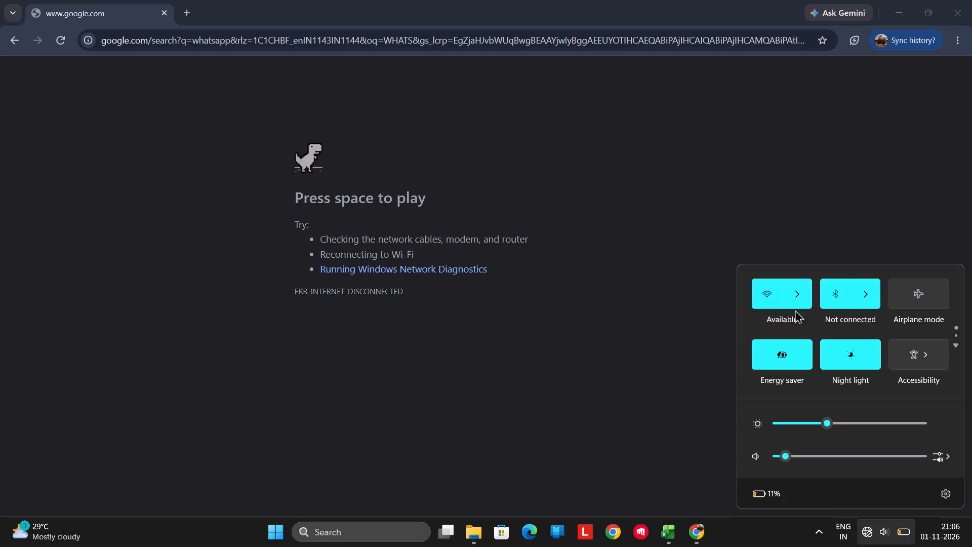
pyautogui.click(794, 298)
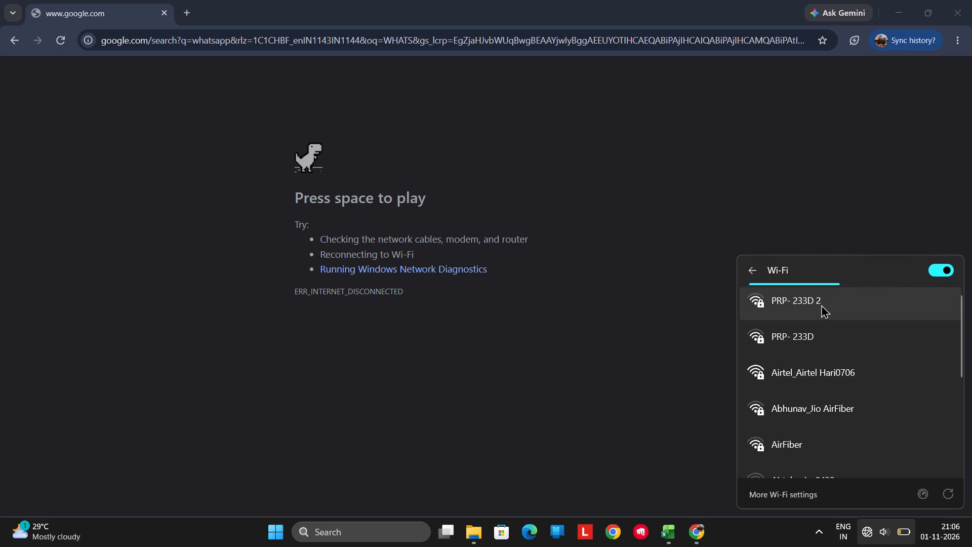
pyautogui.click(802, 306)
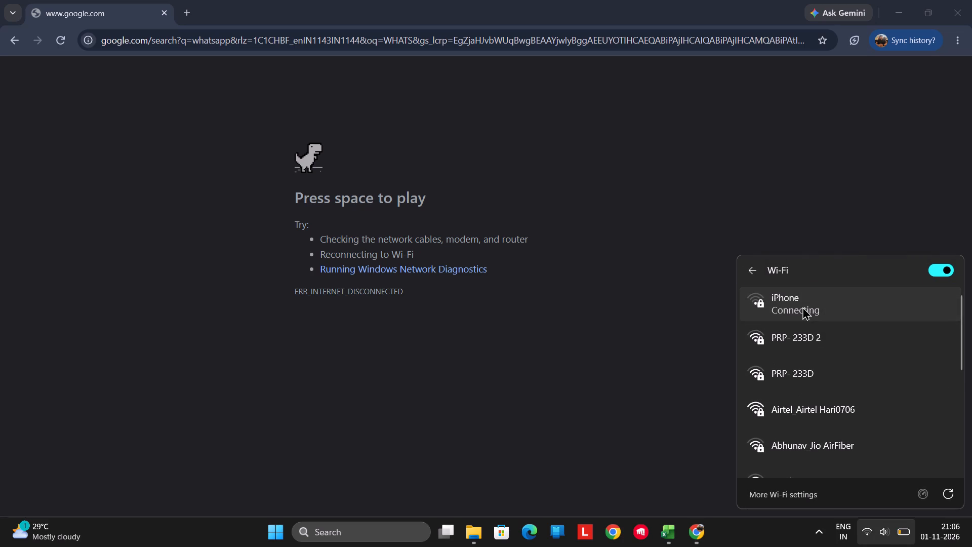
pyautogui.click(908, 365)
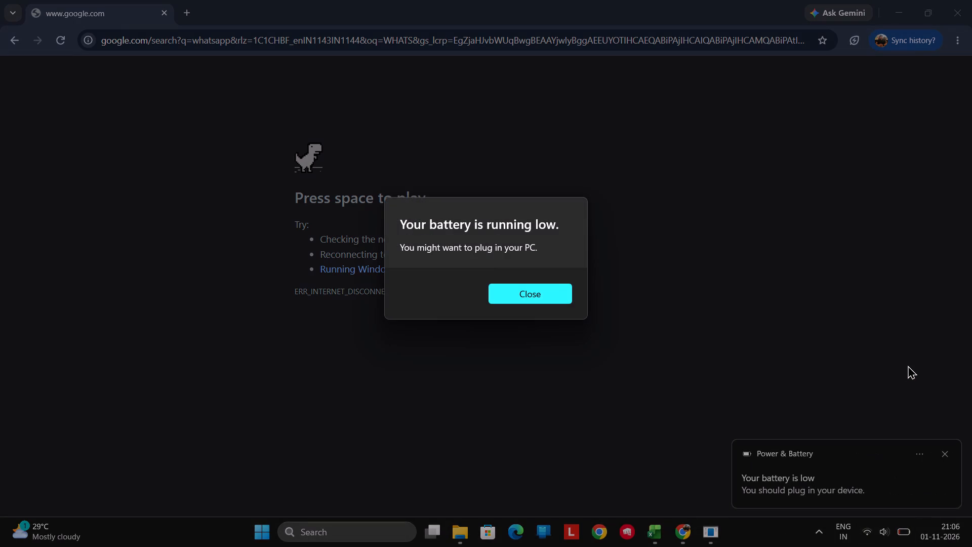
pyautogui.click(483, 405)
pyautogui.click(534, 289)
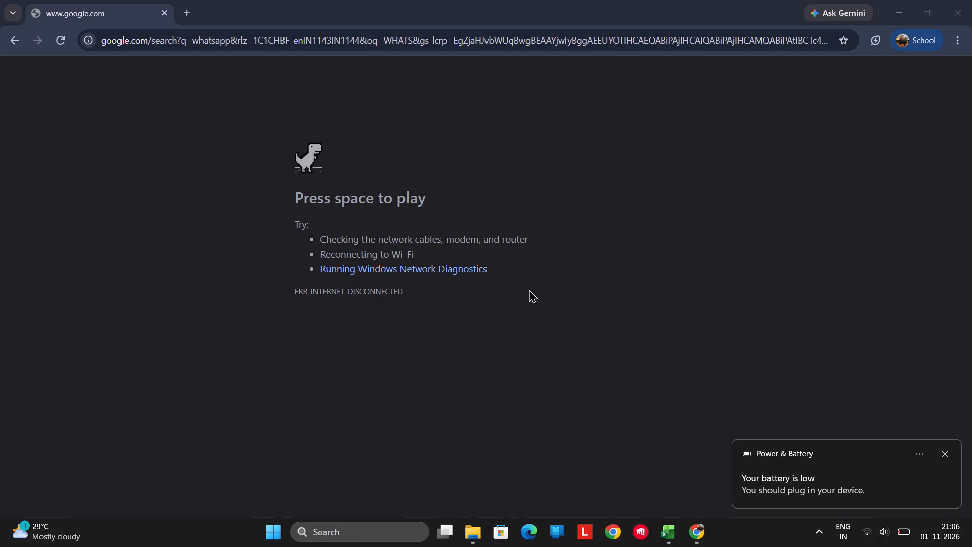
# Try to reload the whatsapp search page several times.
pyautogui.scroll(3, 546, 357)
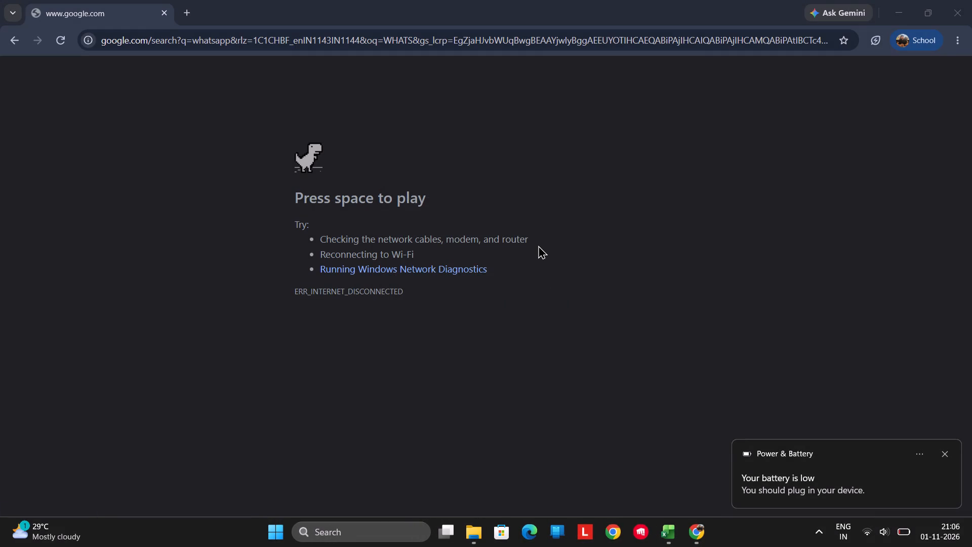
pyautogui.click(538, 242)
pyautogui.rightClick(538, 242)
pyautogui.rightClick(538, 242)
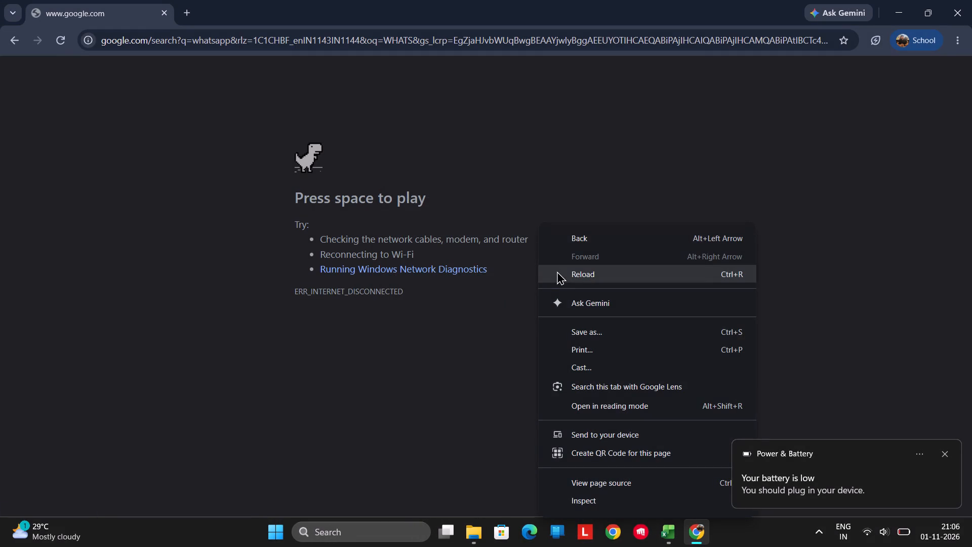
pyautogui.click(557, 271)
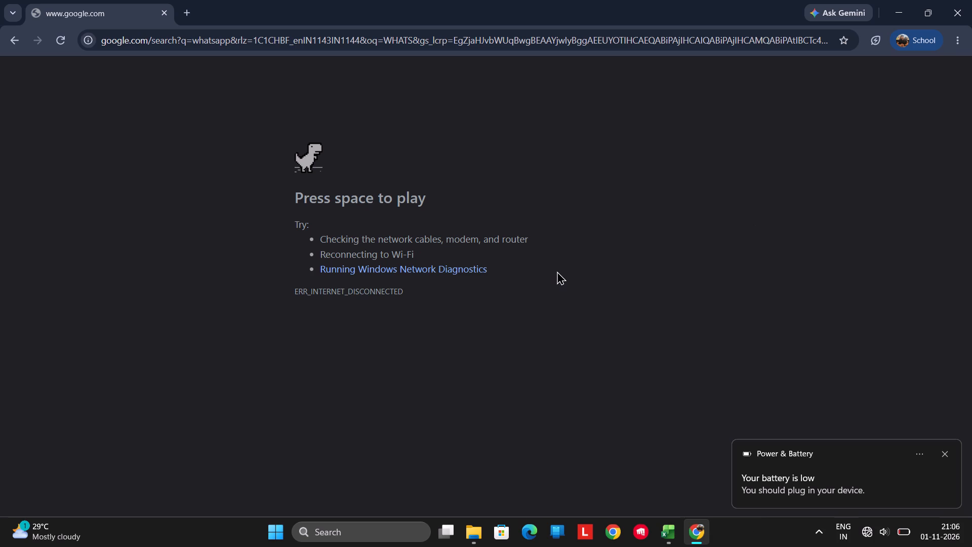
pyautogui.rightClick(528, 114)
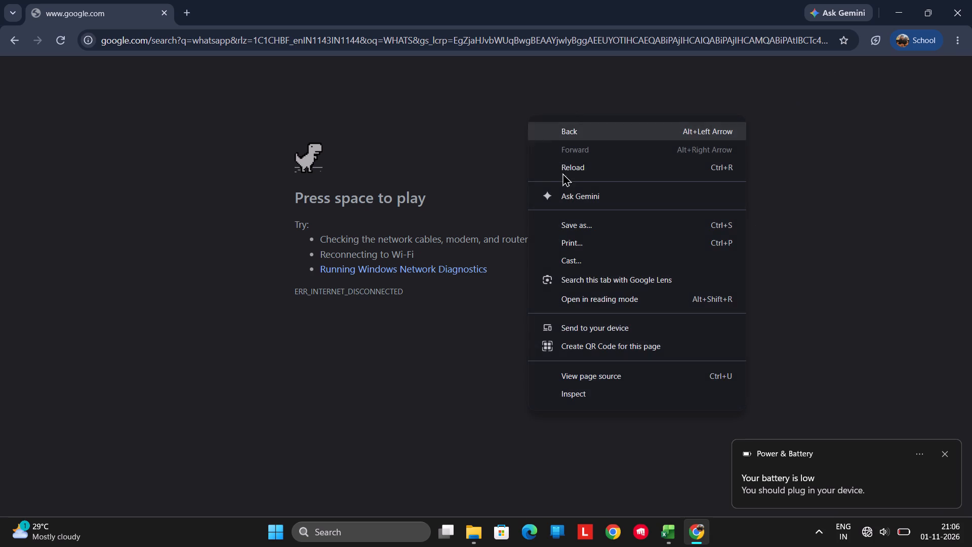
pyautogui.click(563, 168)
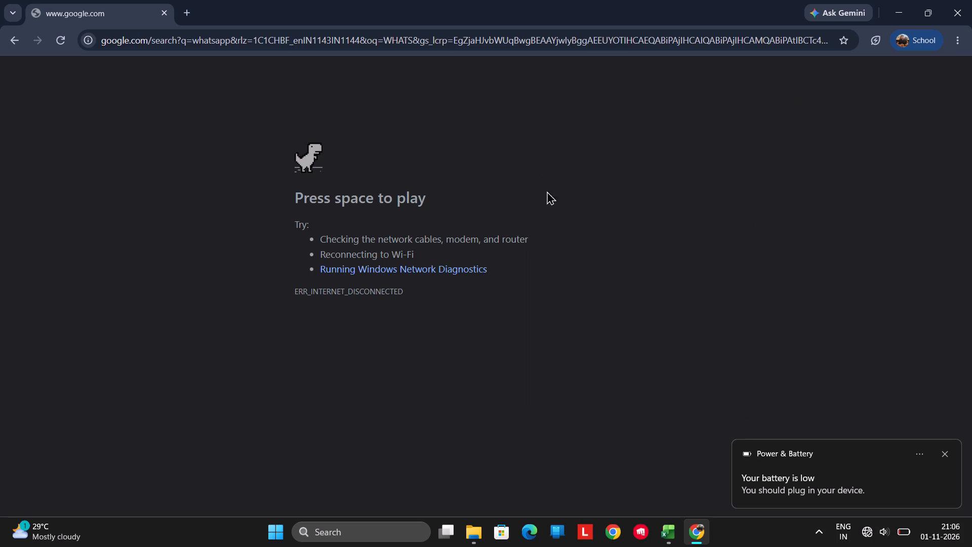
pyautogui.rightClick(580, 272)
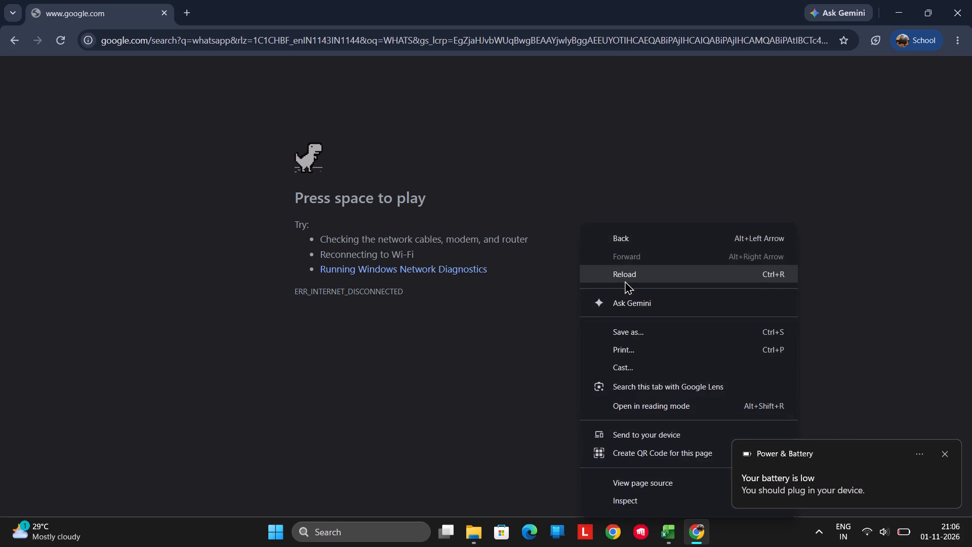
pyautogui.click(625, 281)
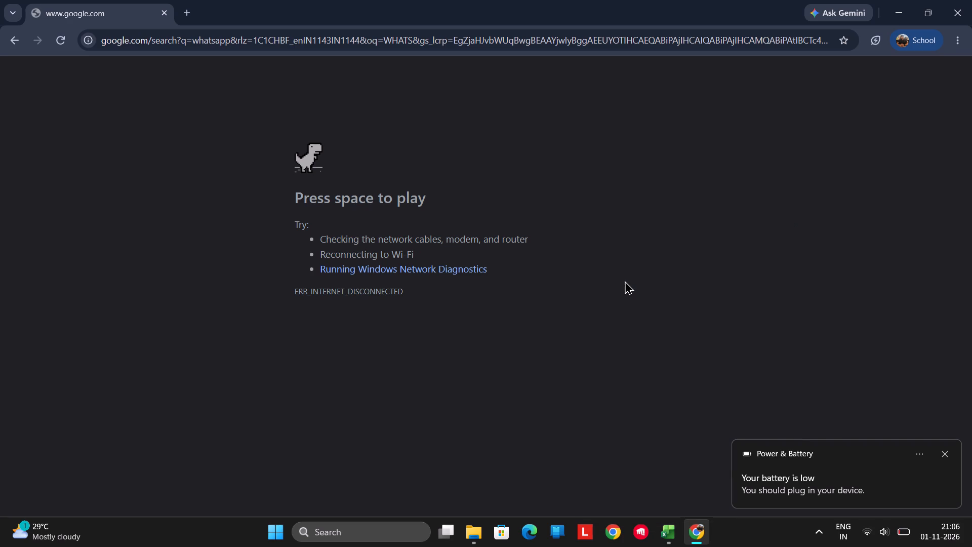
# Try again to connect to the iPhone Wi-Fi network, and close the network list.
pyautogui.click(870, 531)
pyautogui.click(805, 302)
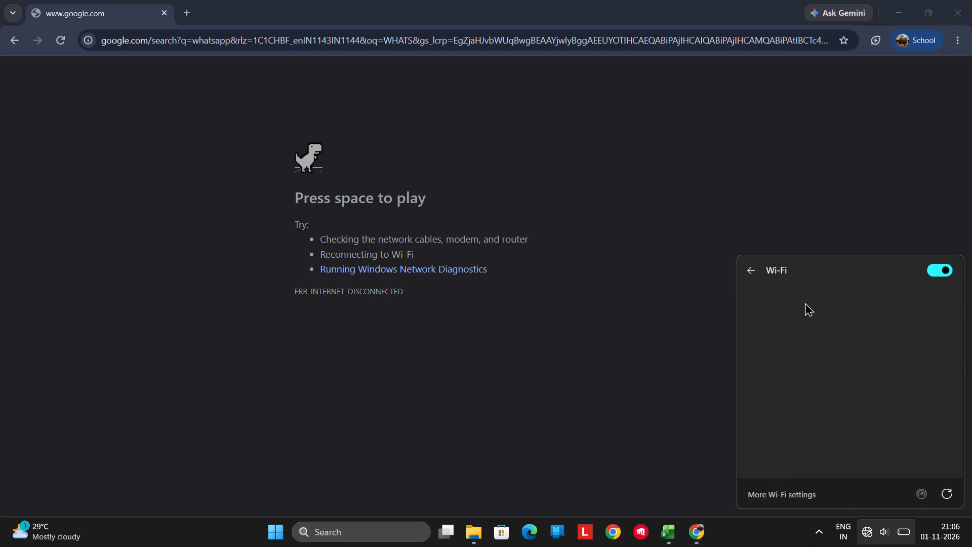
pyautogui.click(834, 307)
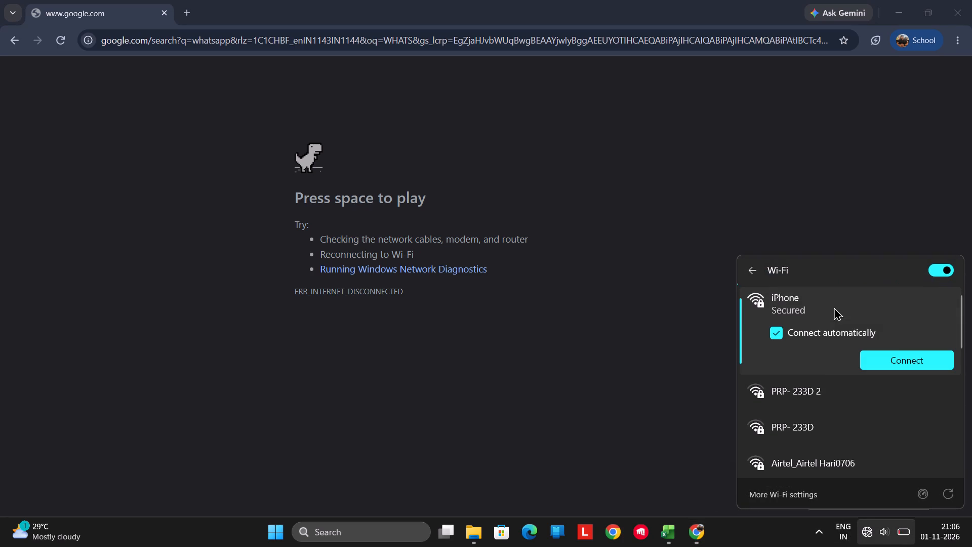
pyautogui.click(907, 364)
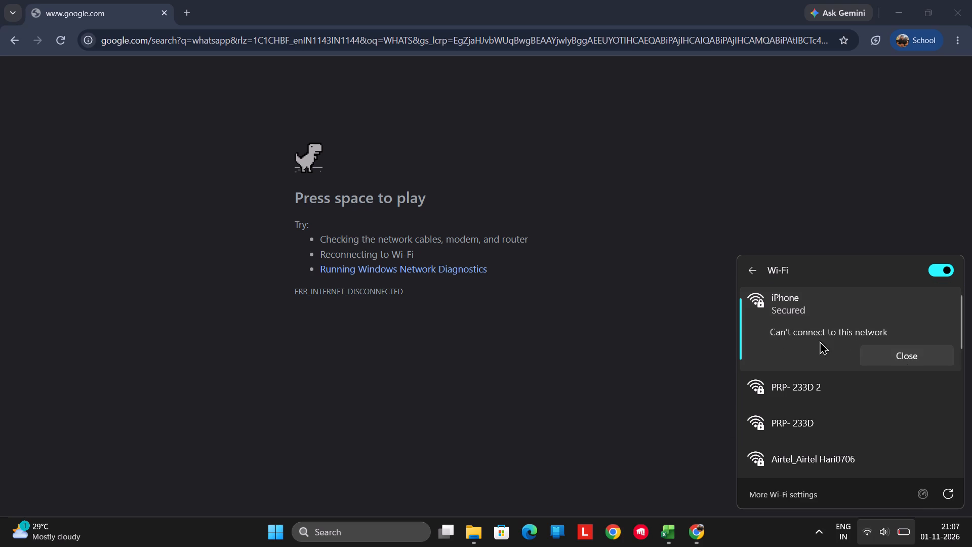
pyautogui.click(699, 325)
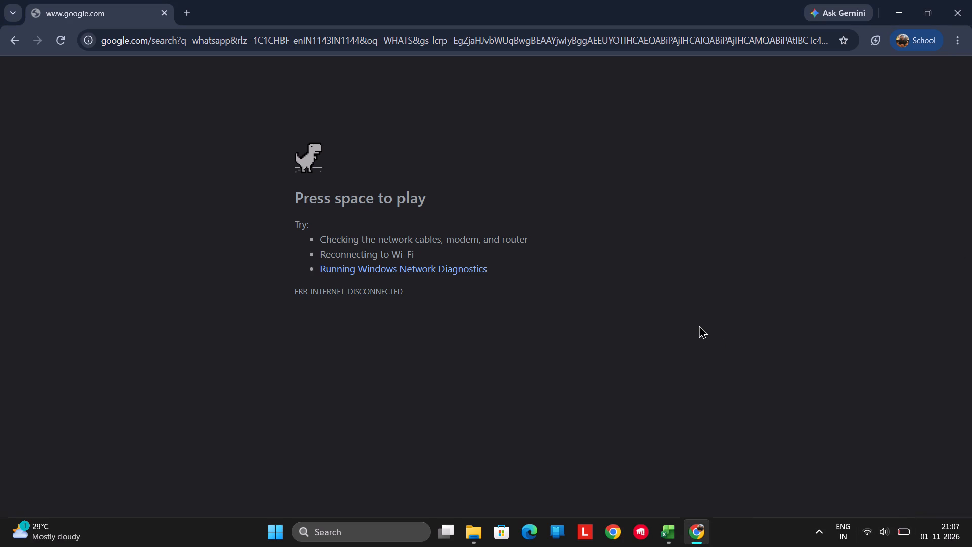
# Return to the RAHUL SIR 2 workbook in Excel and review the cost sheet from its header through the Paint section.
pyautogui.click(895, 10)
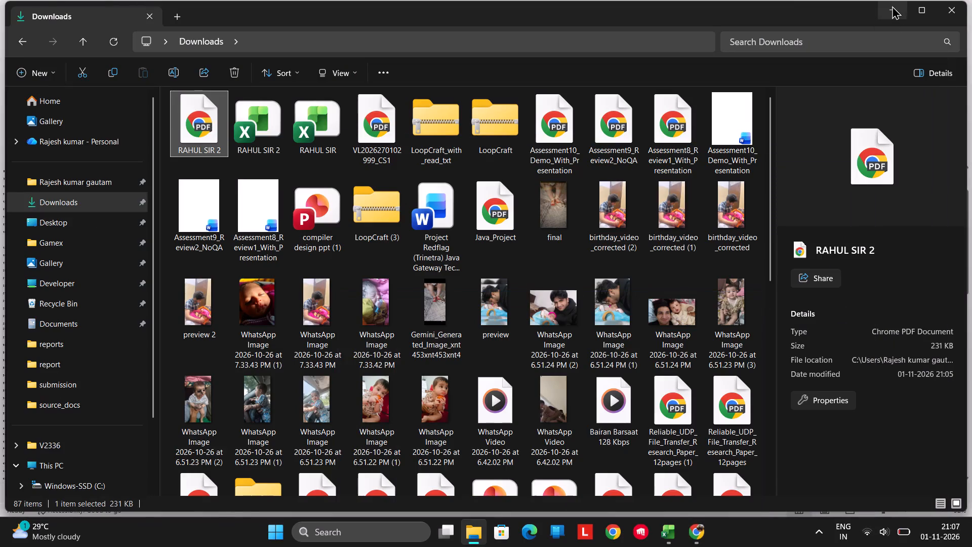
pyautogui.click(892, 6)
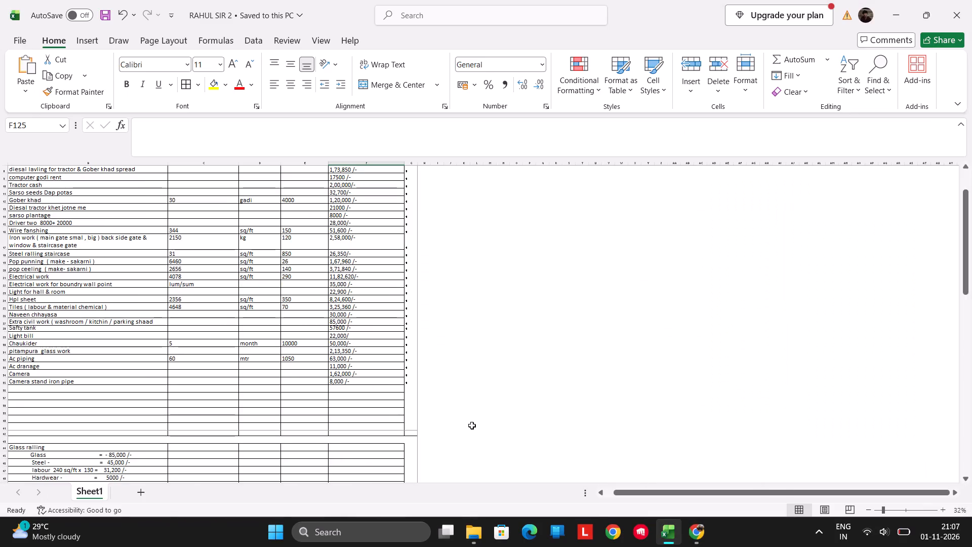
pyautogui.scroll(6, 407, 386)
pyautogui.scroll(-2, 407, 386)
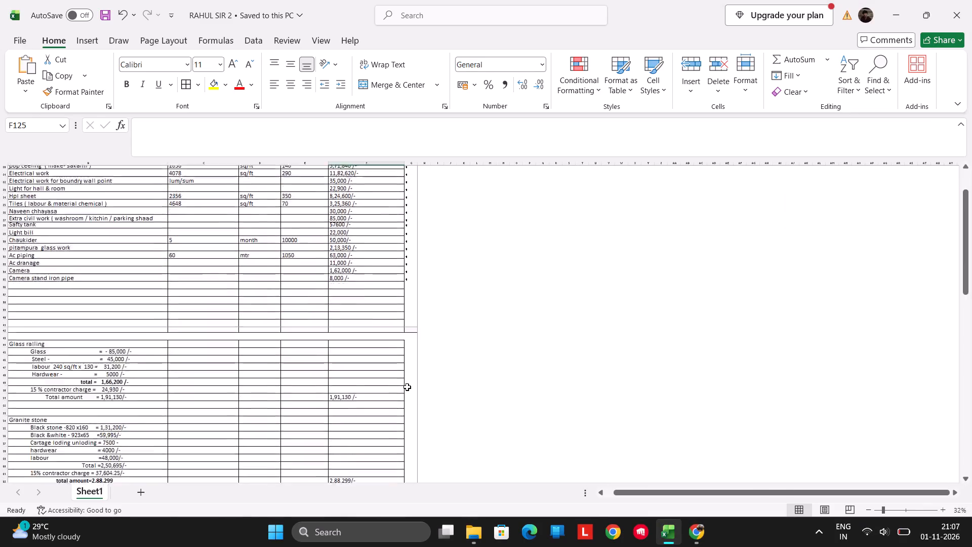
pyautogui.scroll(-3, 407, 386)
pyautogui.scroll(2, 407, 386)
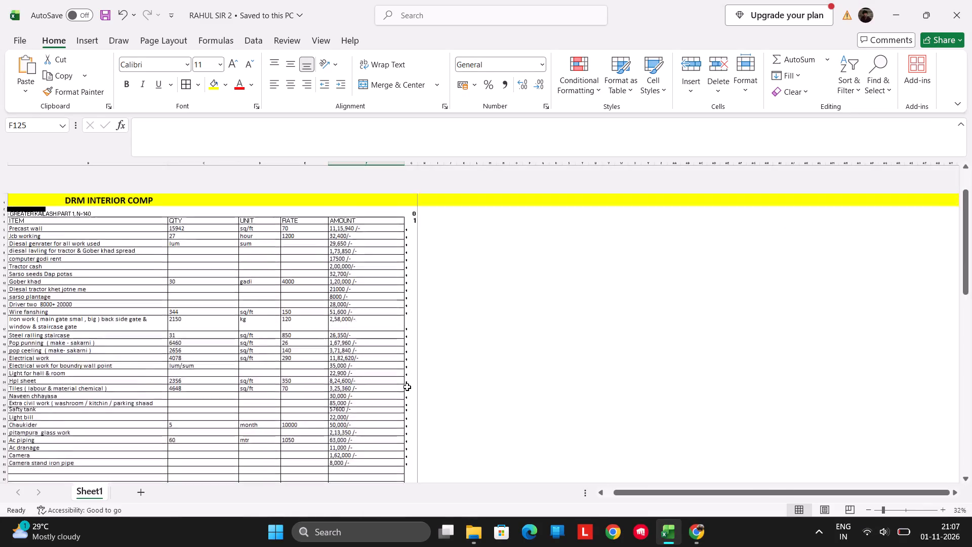
pyautogui.scroll(1, 407, 386)
pyautogui.scroll(-2, 407, 386)
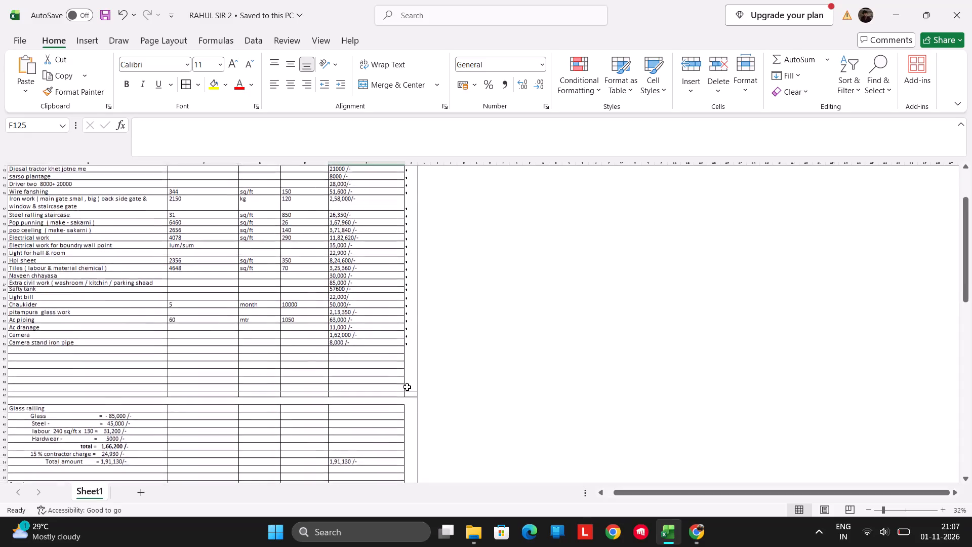
pyautogui.scroll(-1, 407, 386)
pyautogui.hscroll(1, 407, 386)
pyautogui.scroll(3, 407, 386)
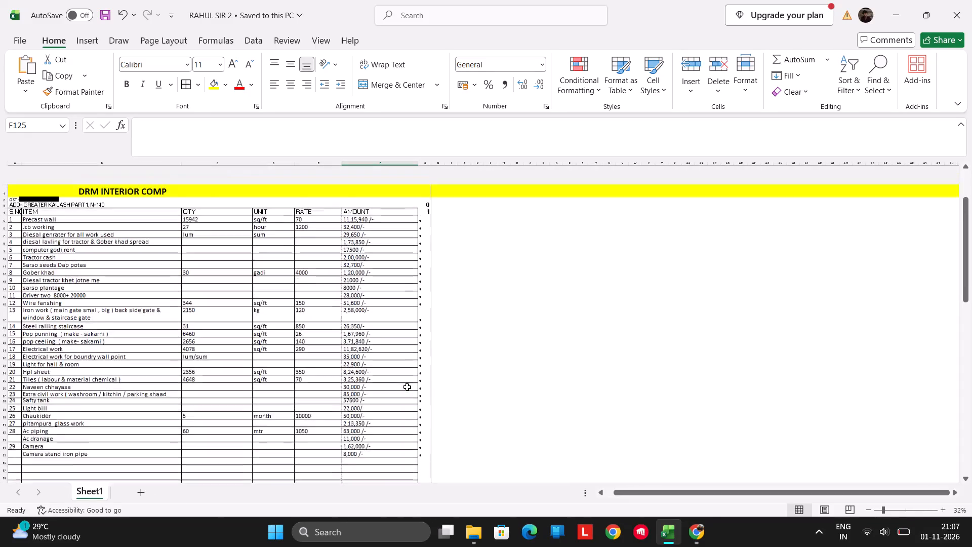
pyautogui.scroll(1, 407, 386)
pyautogui.scroll(-3, 407, 386)
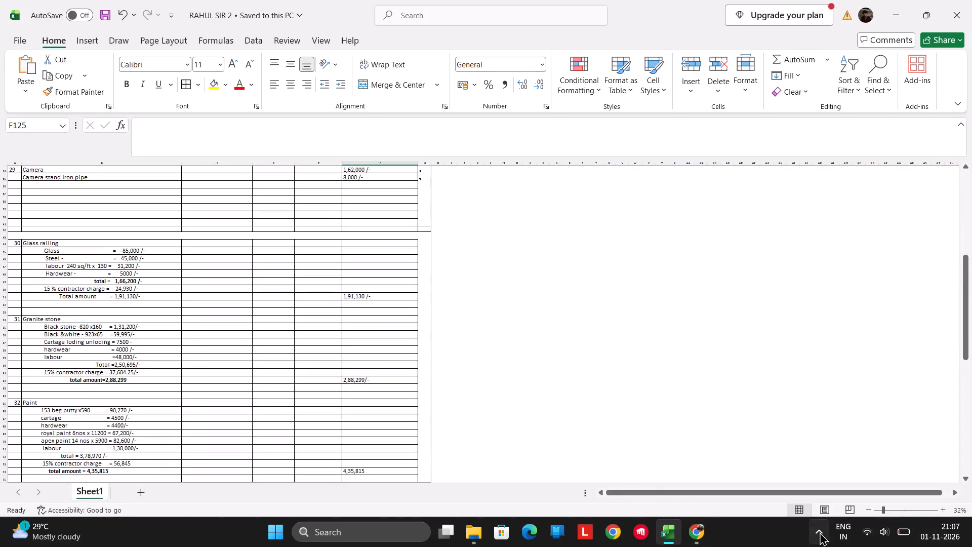
# Switch the RAHUL SIR 2 worksheet in Excel to Page Break Preview and go back to its first page.
pyautogui.click(852, 509)
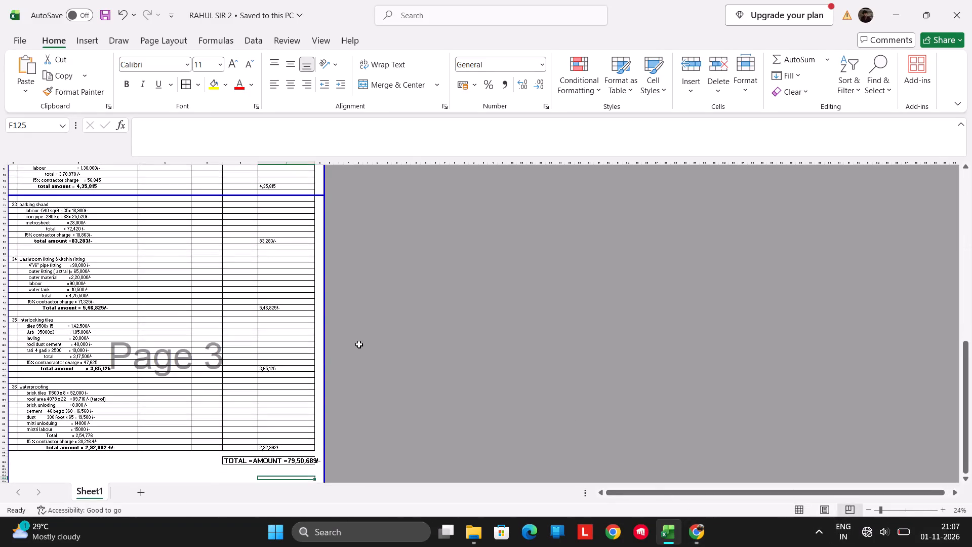
pyautogui.scroll(3, 351, 342)
pyautogui.scroll(2, 297, 358)
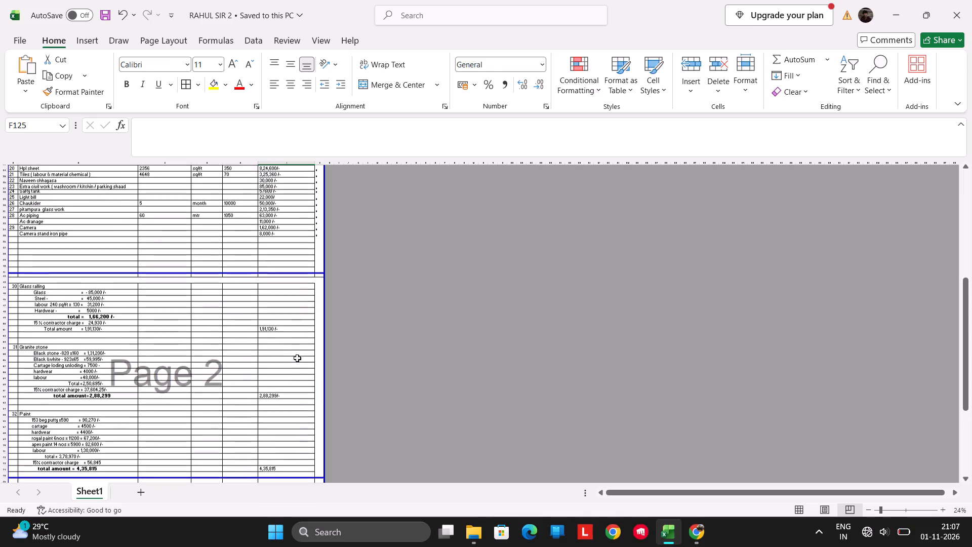
pyautogui.scroll(2, 306, 344)
pyautogui.scroll(1, 322, 389)
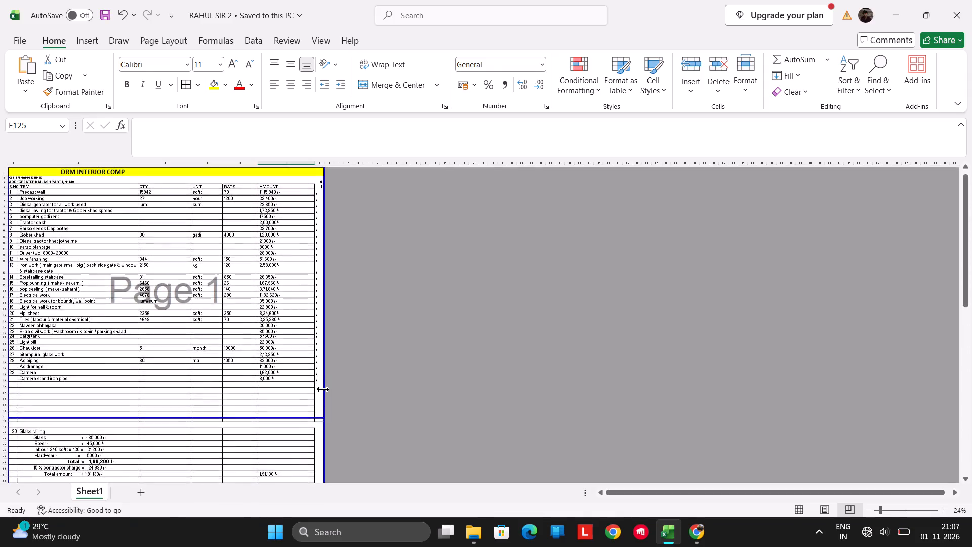
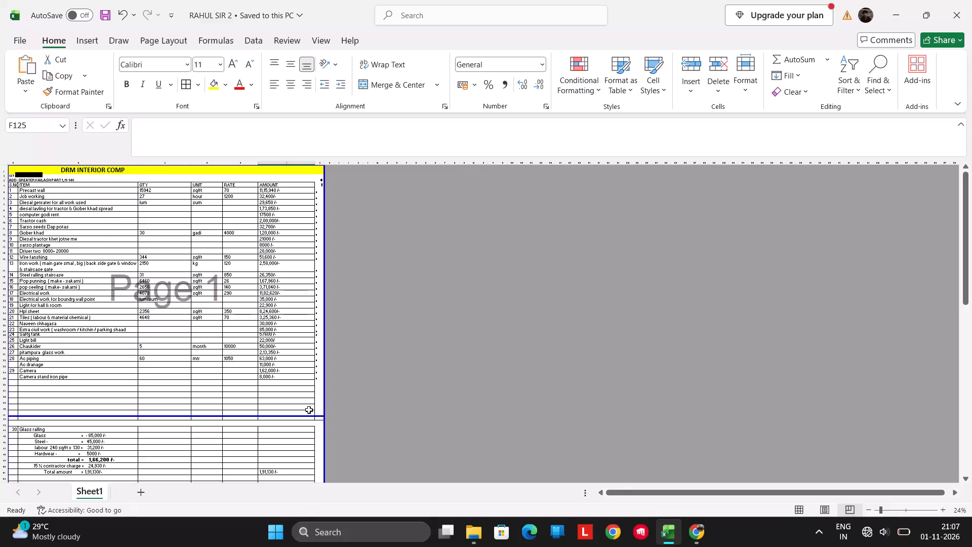
# Move the print area's outer vertical boundary on page 1 inward to the edge of the AMOUNT column, excluding column G.
pyautogui.moveTo(308, 409); pyautogui.dragTo(309, 418)
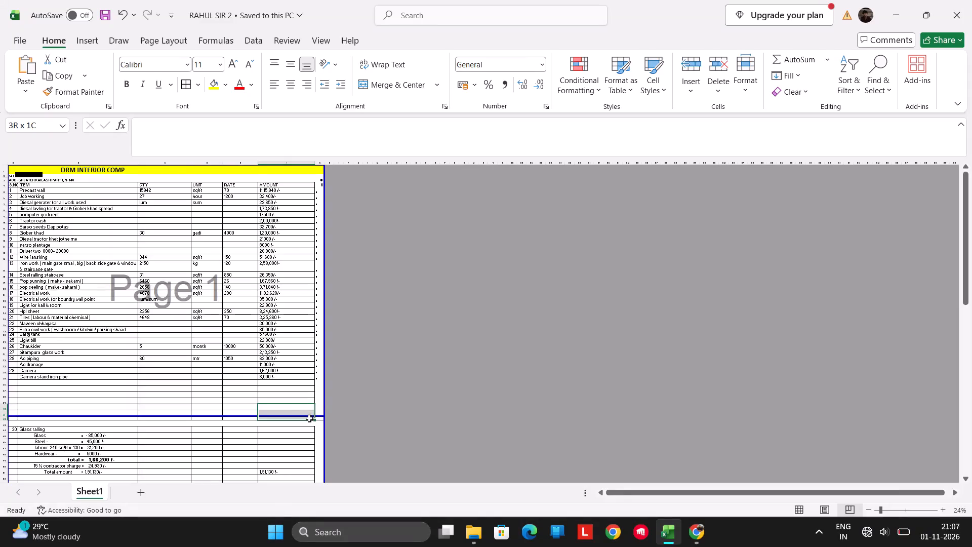
pyautogui.moveTo(309, 418); pyautogui.dragTo(302, 402)
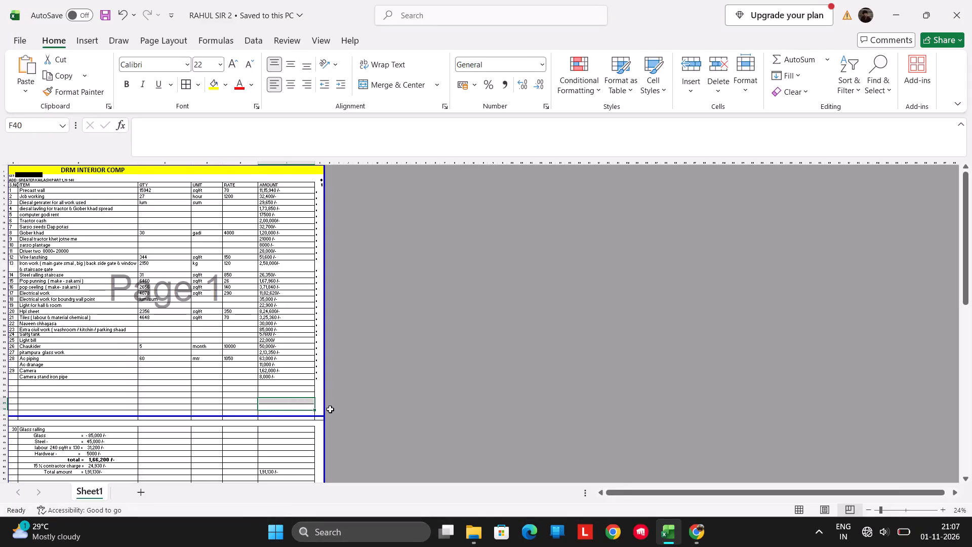
pyautogui.click(326, 421)
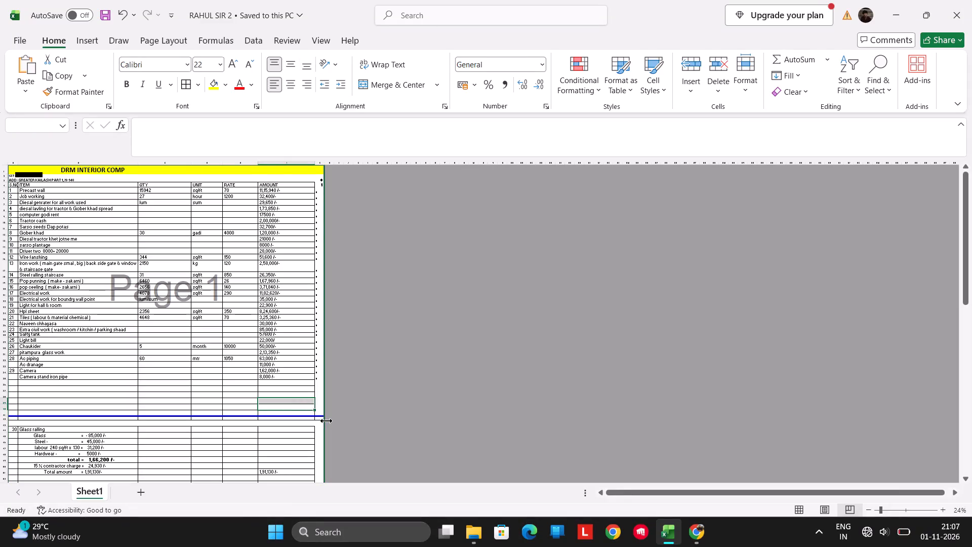
pyautogui.click(312, 413)
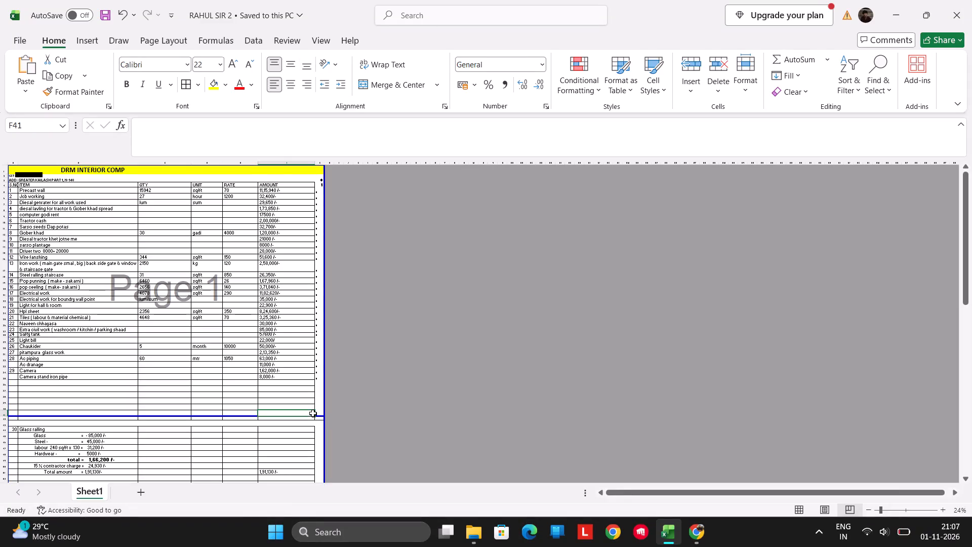
pyautogui.moveTo(322, 418); pyautogui.dragTo(300, 398)
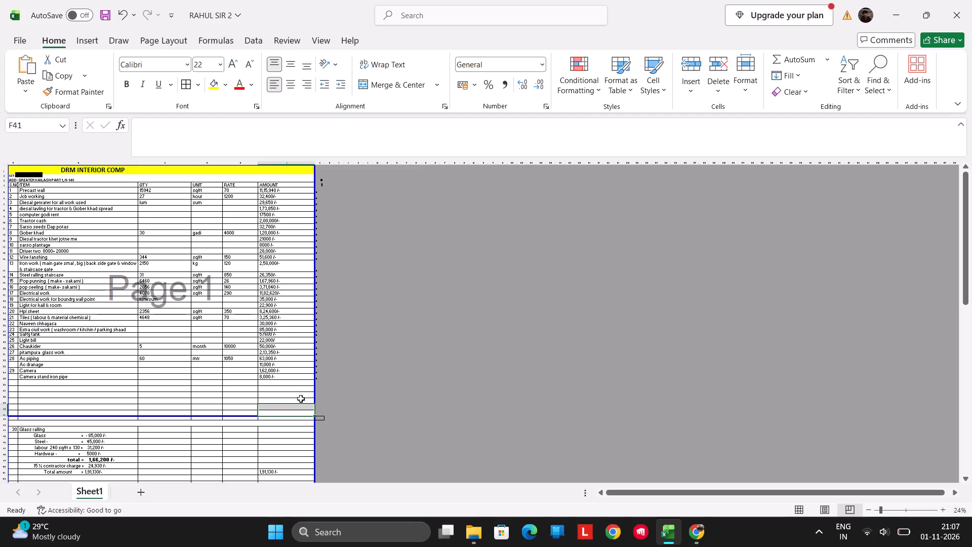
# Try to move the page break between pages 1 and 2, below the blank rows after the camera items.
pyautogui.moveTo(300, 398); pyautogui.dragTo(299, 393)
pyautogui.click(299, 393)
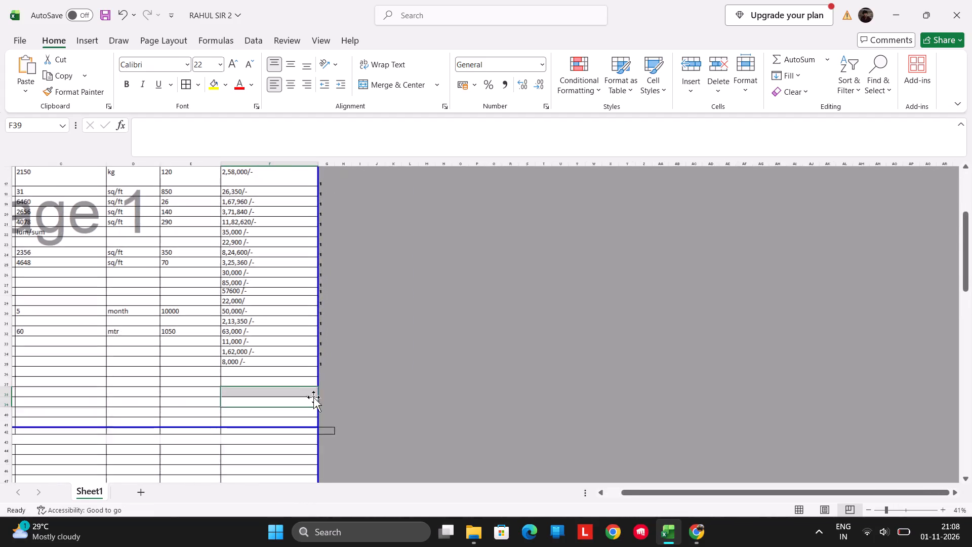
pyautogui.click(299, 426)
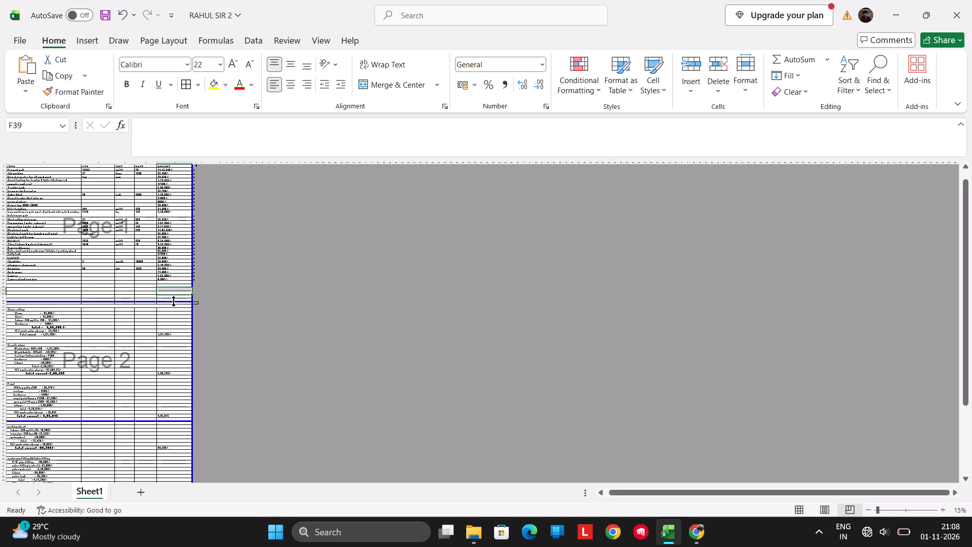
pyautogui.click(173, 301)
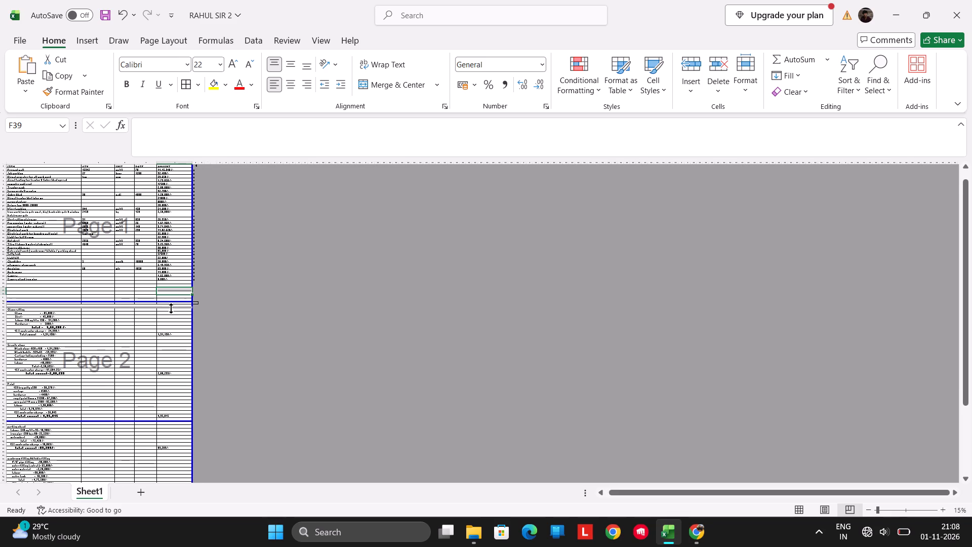
# Extend the bottom boundary of the print area on page 3 further below the total amount.
pyautogui.scroll(-1, 212, 439)
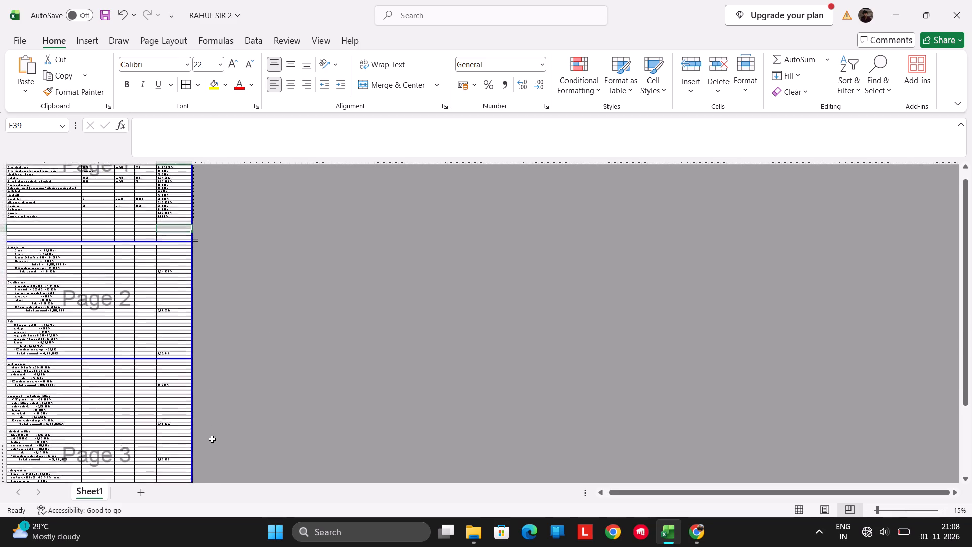
pyautogui.scroll(-1, 212, 439)
pyautogui.moveTo(180, 466); pyautogui.dragTo(186, 517)
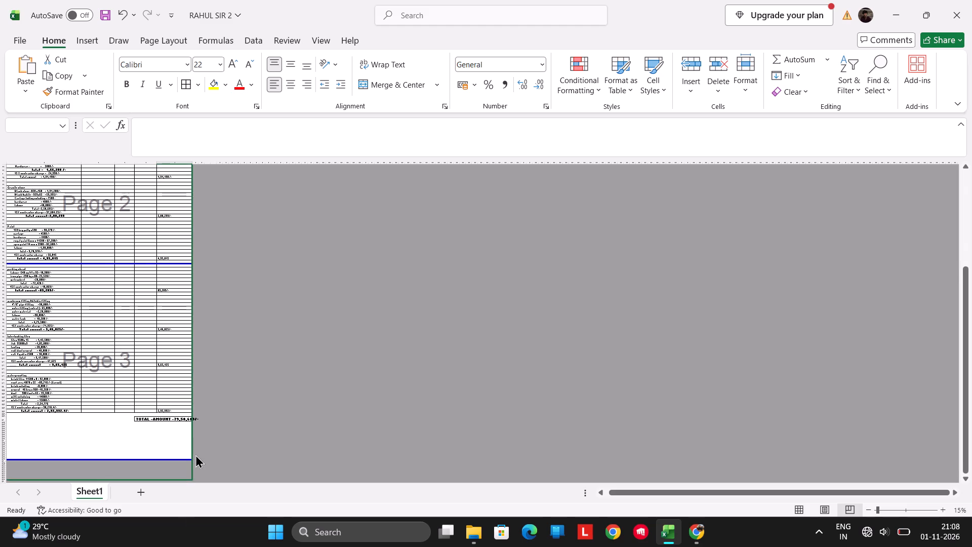
# Move the page break between pages 2 and 3 down to just below the parking shaad section.
pyautogui.scroll(-3, 195, 454)
pyautogui.scroll(2, 195, 454)
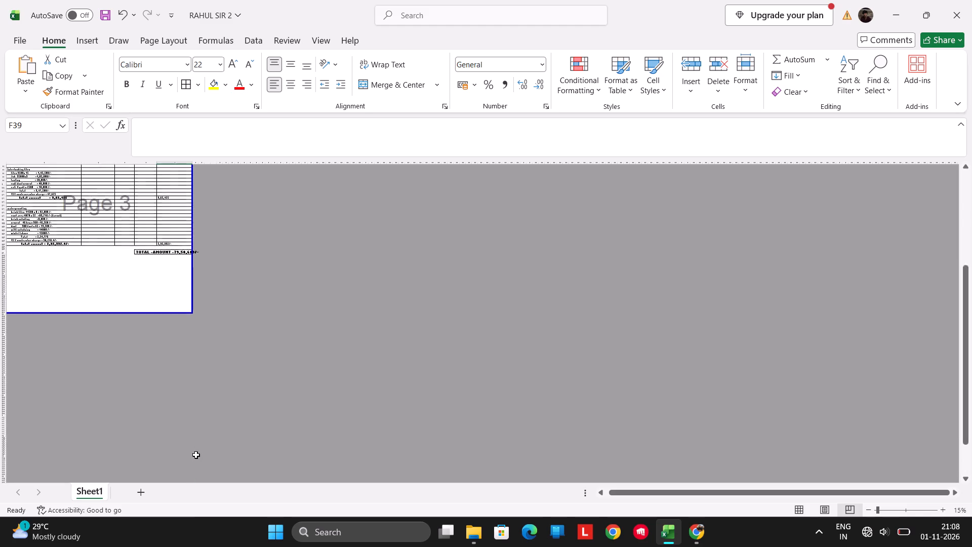
pyautogui.scroll(1, 195, 454)
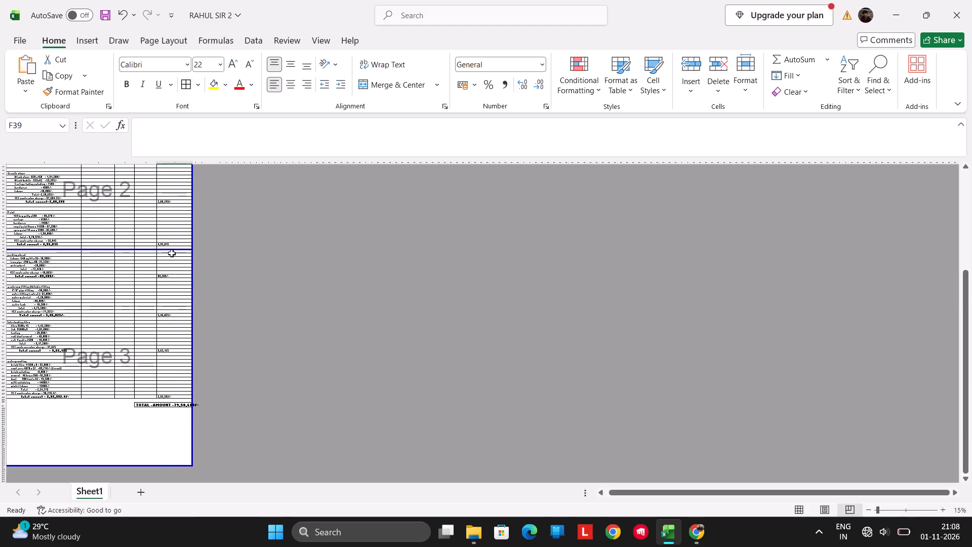
pyautogui.moveTo(183, 248); pyautogui.dragTo(182, 261)
pyautogui.moveTo(182, 261); pyautogui.dragTo(179, 286)
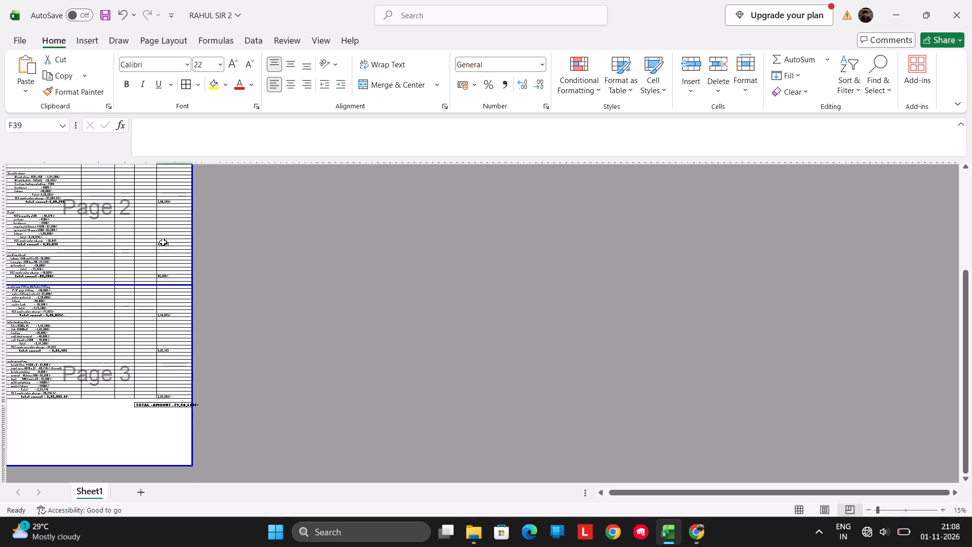
# Return the worksheet to Normal view.
pyautogui.scroll(2, 163, 242)
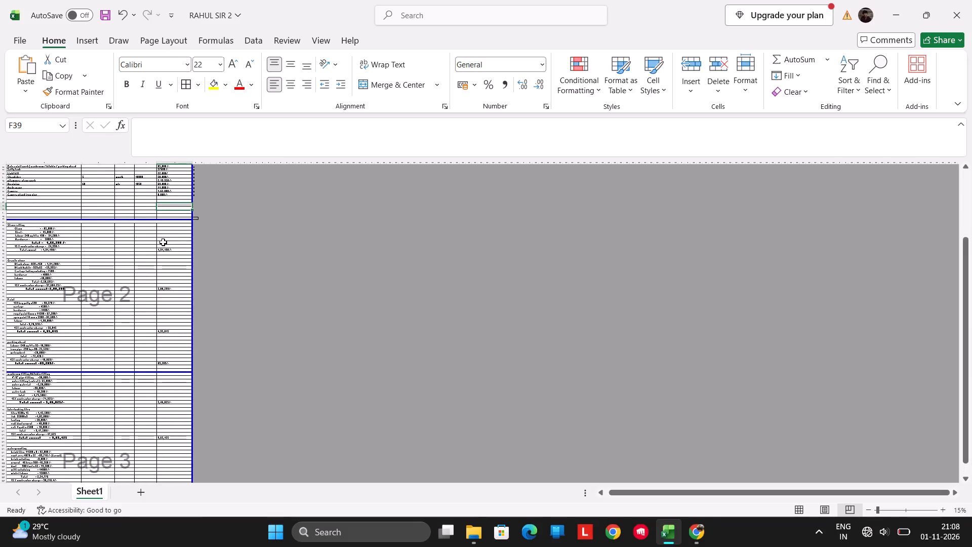
pyautogui.click(807, 508)
# Increase the font size to 28 for all item rows in columns A to F, from Precast wall down to just above the total amount.
pyautogui.scroll(5, 304, 396)
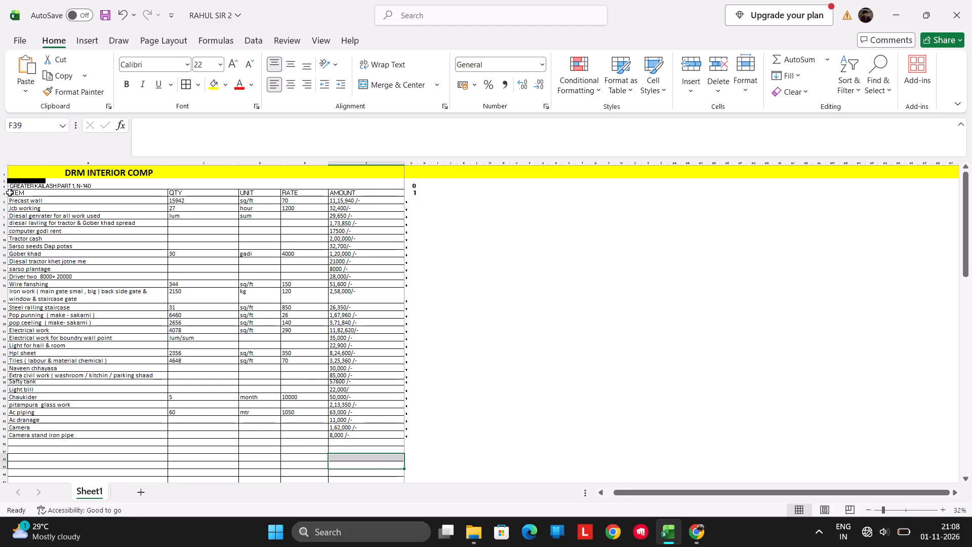
pyautogui.keyDown('ctrl'); pyautogui.scroll(3, 8, 191); pyautogui.keyUp('ctrl')
pyautogui.keyDown('ctrl'); pyautogui.scroll(-2, 8, 191); pyautogui.keyUp('ctrl')
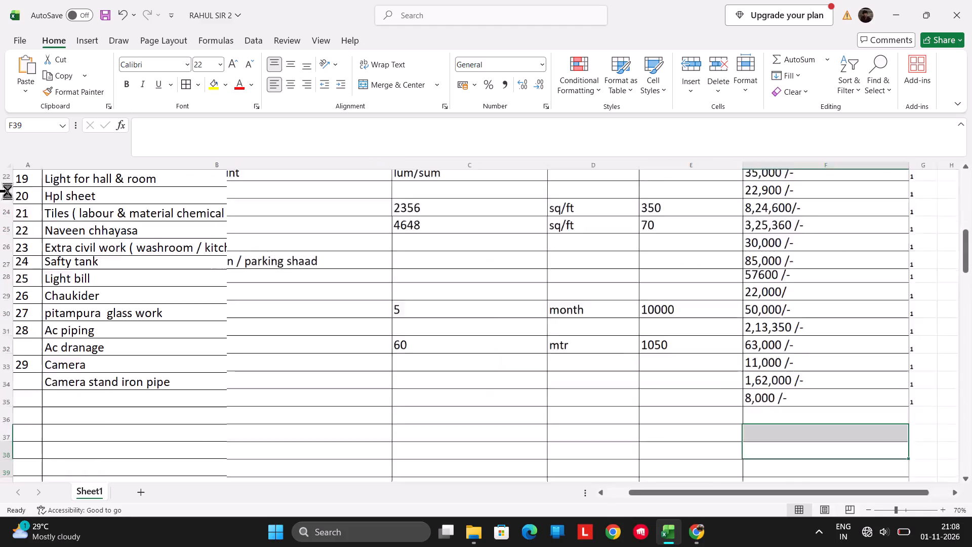
pyautogui.keyDown('ctrl'); pyautogui.scroll(-1, 8, 191); pyautogui.keyUp('ctrl')
pyautogui.scroll(2, 49, 221)
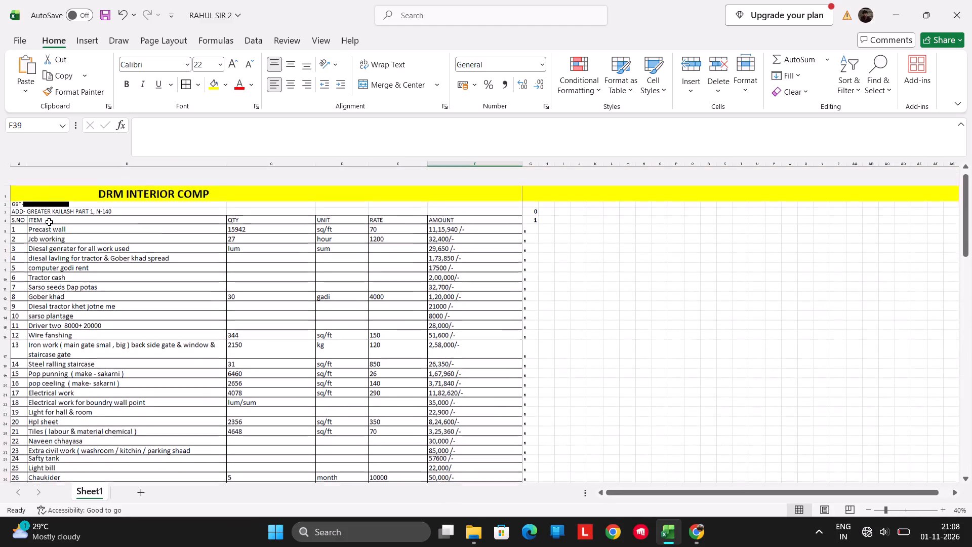
pyautogui.scroll(1, 49, 221)
pyautogui.moveTo(13, 207); pyautogui.dragTo(287, 242)
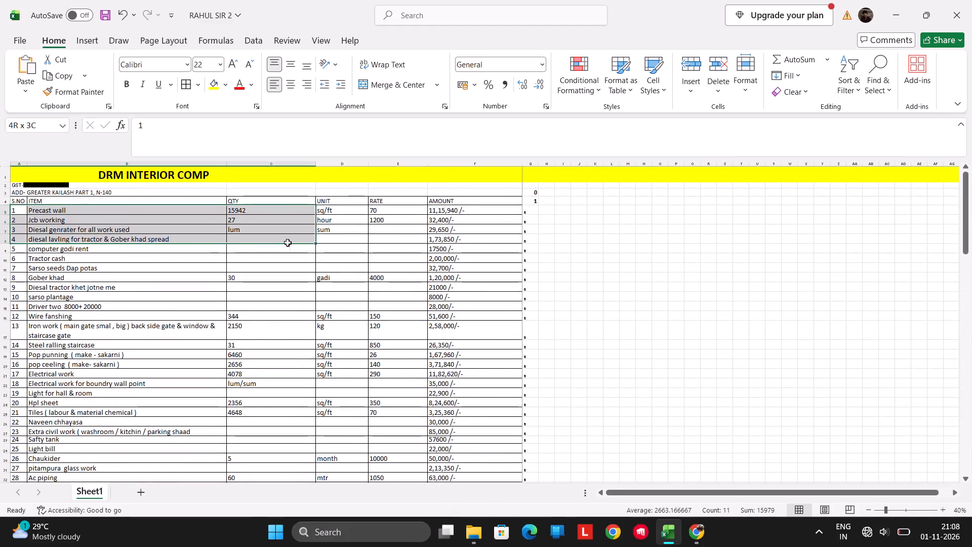
pyautogui.moveTo(287, 242); pyautogui.dragTo(478, 275)
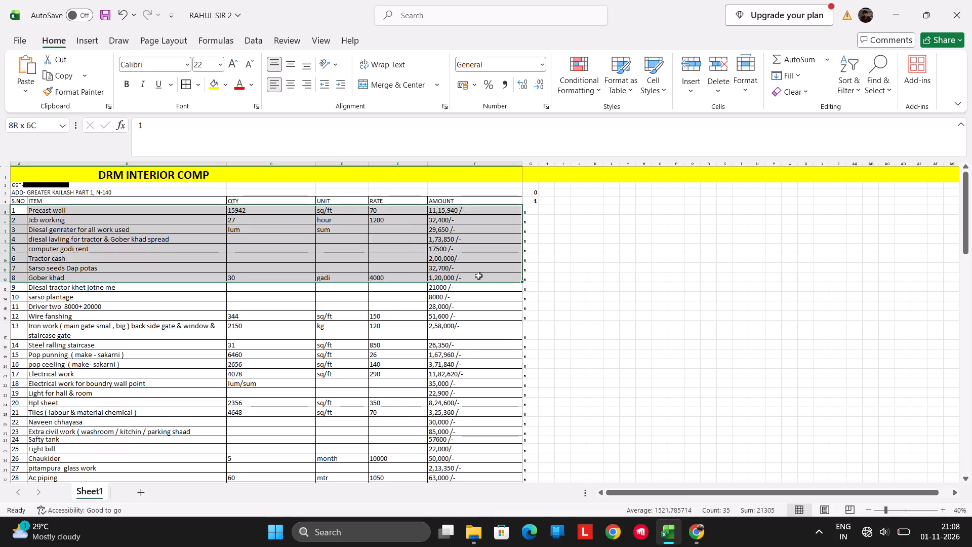
pyautogui.moveTo(478, 275); pyautogui.dragTo(486, 447)
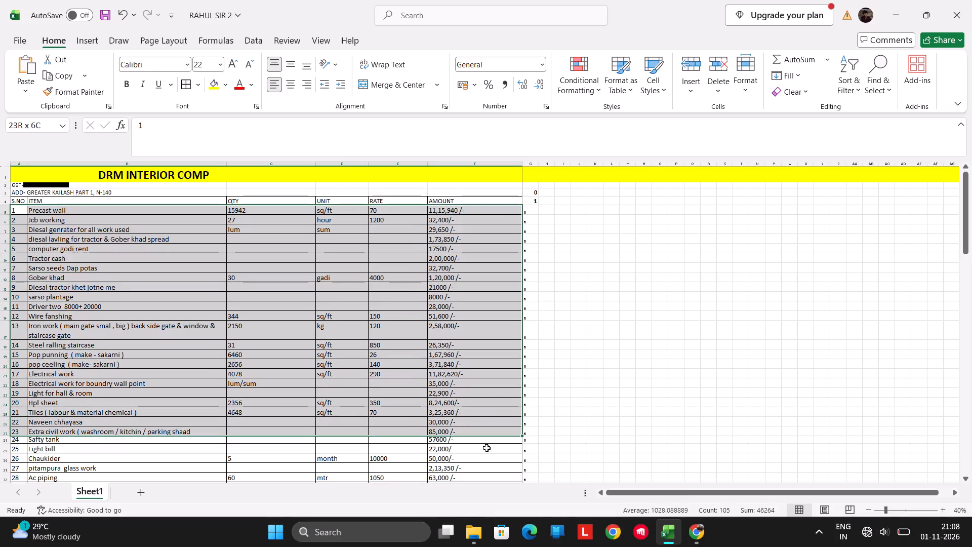
pyautogui.moveTo(486, 447); pyautogui.dragTo(484, 500)
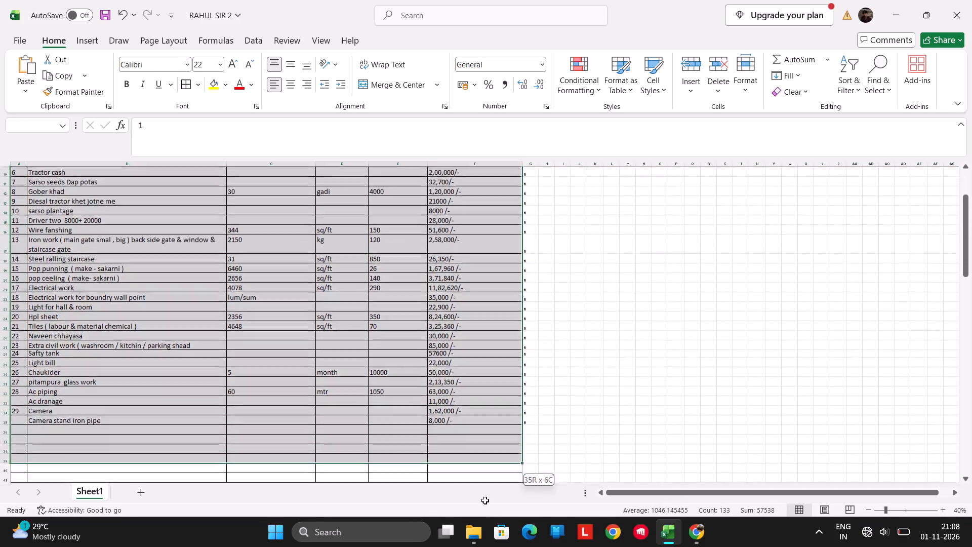
pyautogui.moveTo(484, 500); pyautogui.dragTo(484, 502)
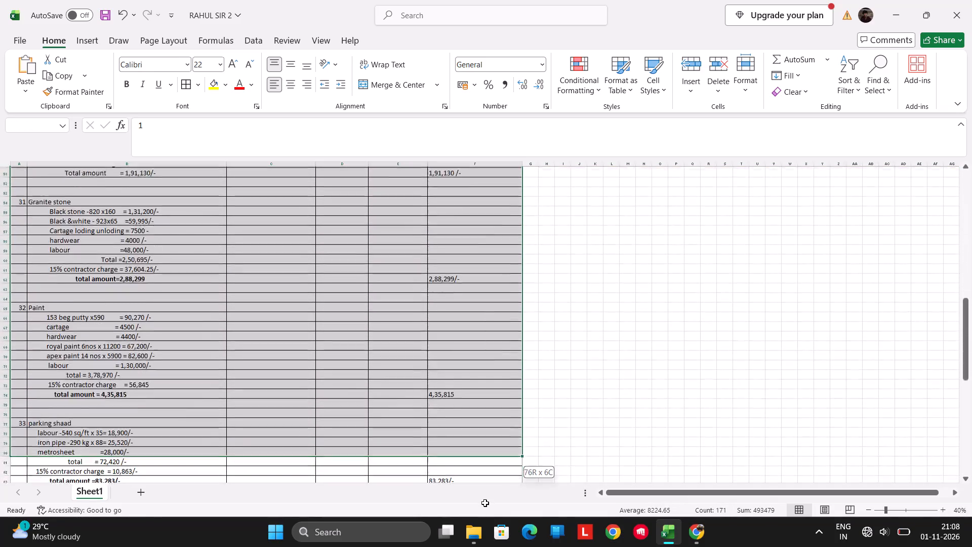
pyautogui.moveTo(484, 502); pyautogui.dragTo(485, 495)
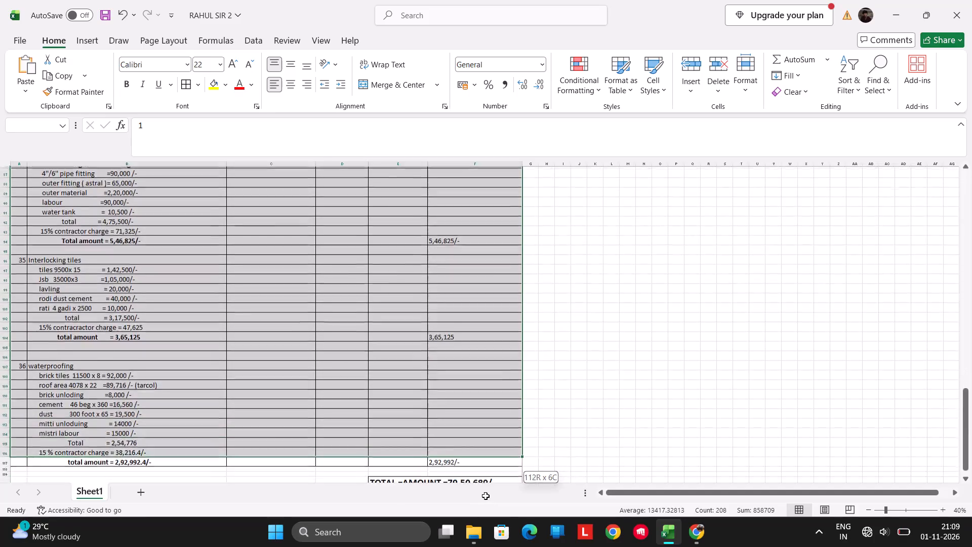
pyautogui.moveTo(485, 495); pyautogui.dragTo(476, 463)
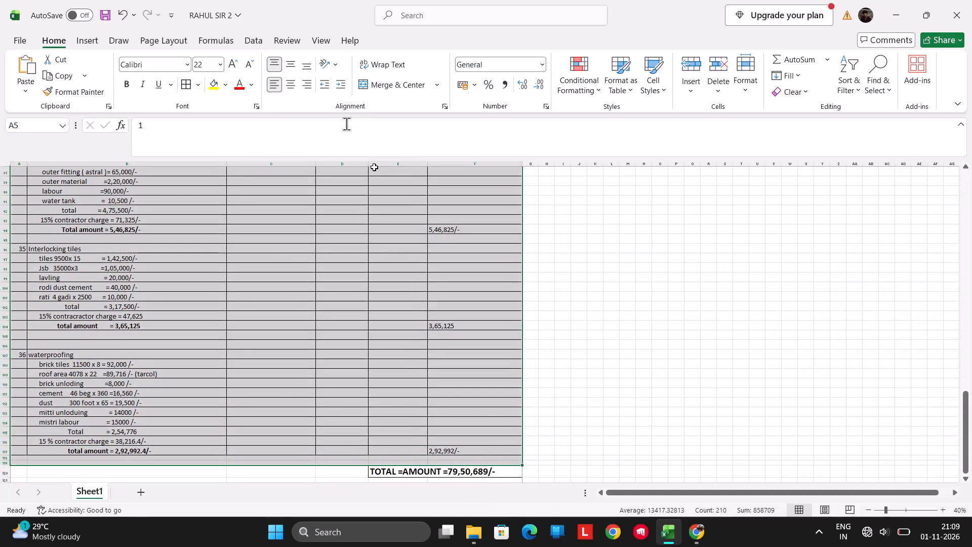
pyautogui.click(224, 62)
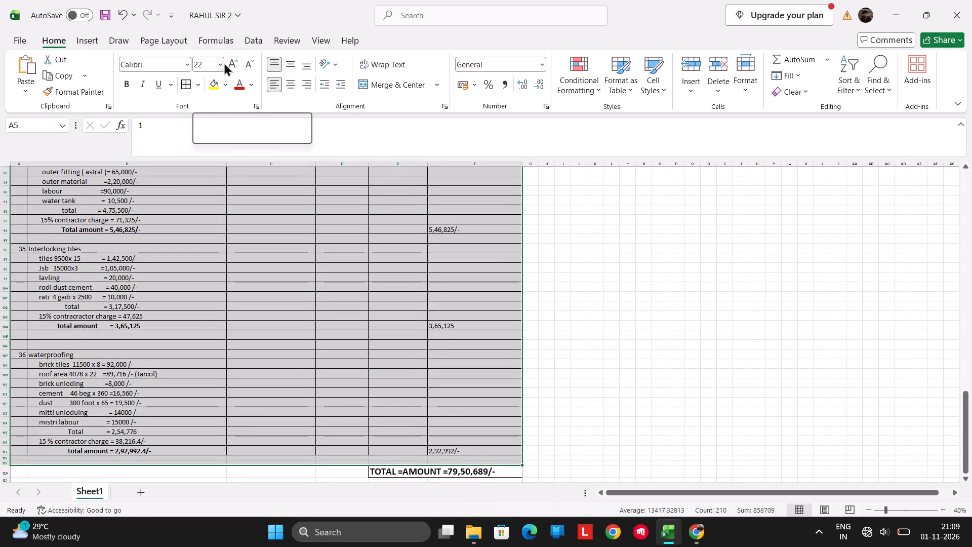
pyautogui.click(227, 61)
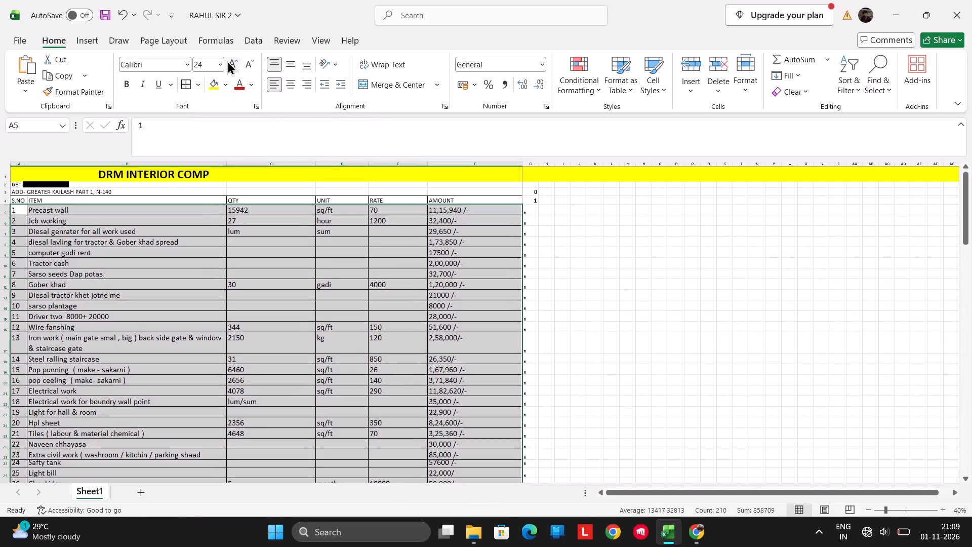
pyautogui.click(227, 61)
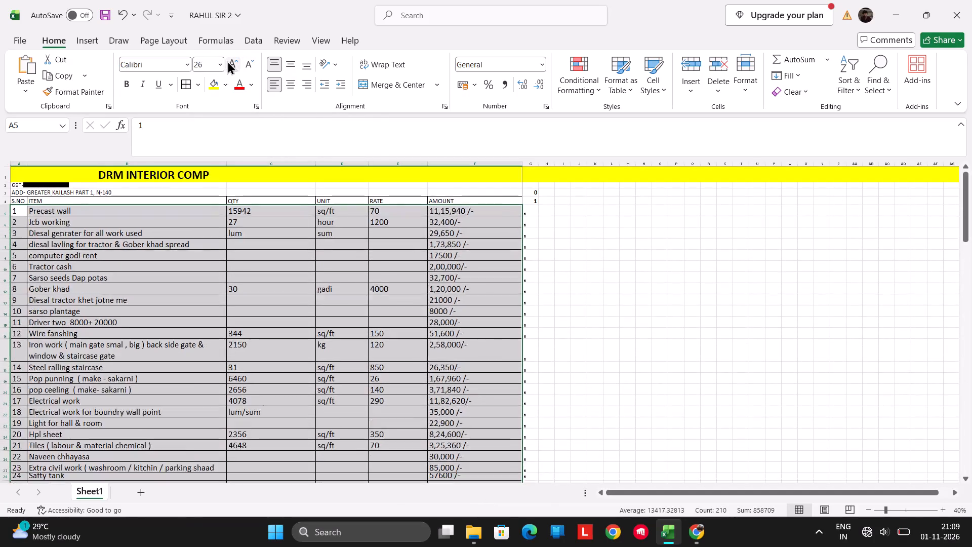
pyautogui.click(227, 61)
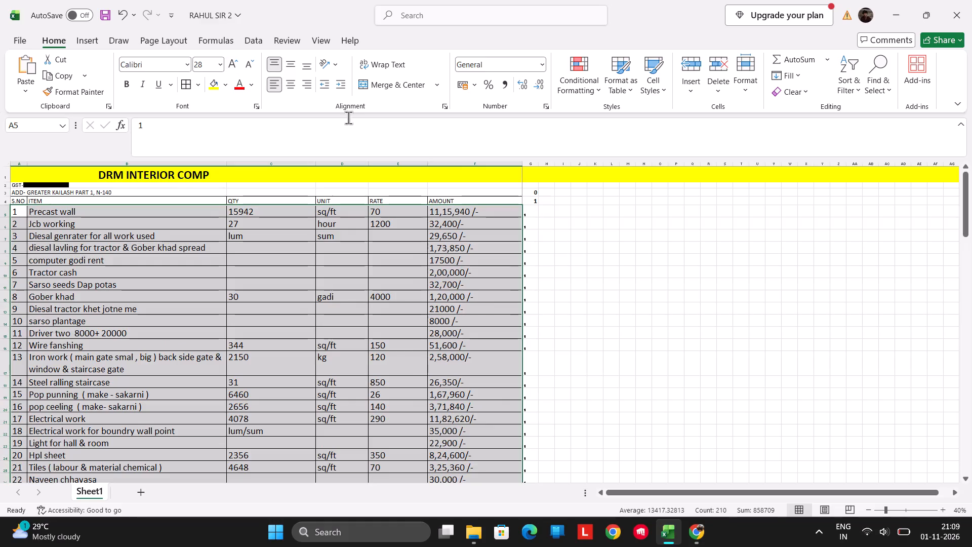
# Review the enlarged cost sheet text from the first items through the total amount, and recheck the blank rows before the Glass ralling section.
pyautogui.scroll(-5, 271, 365)
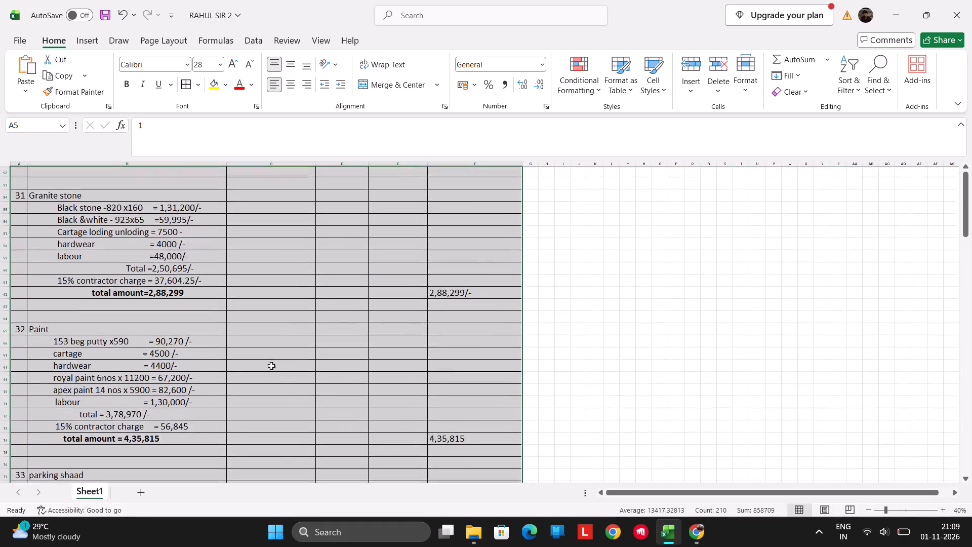
pyautogui.scroll(-7, 271, 365)
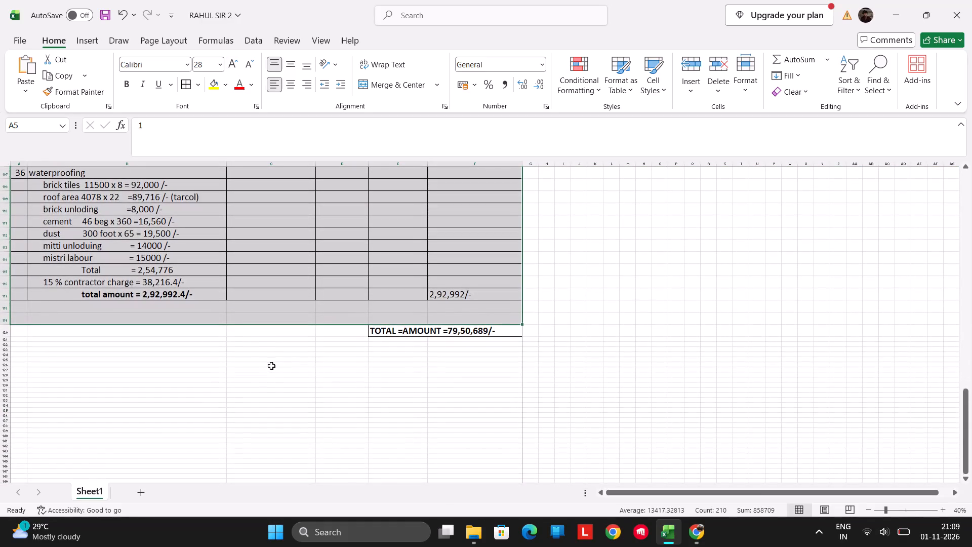
pyautogui.click(369, 416)
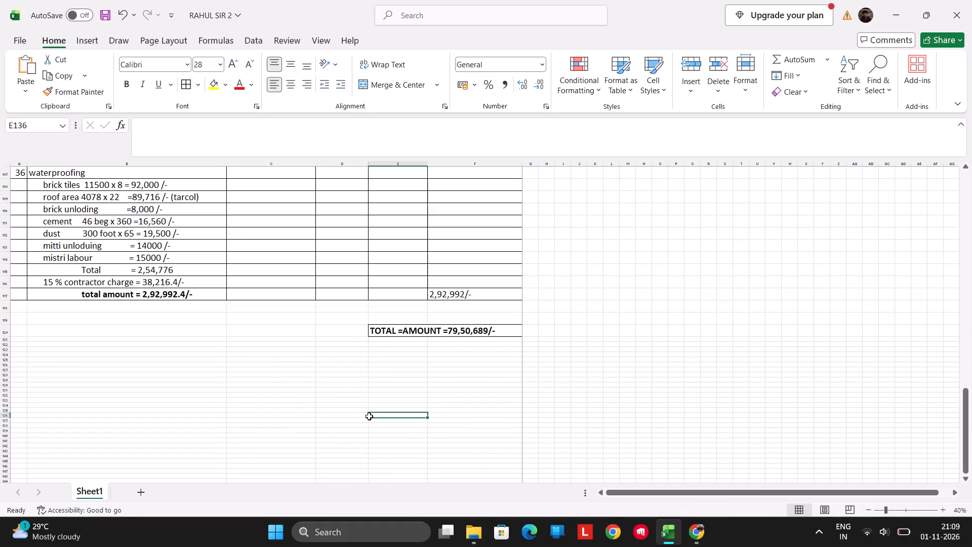
pyautogui.click(331, 312)
pyautogui.scroll(3, 331, 327)
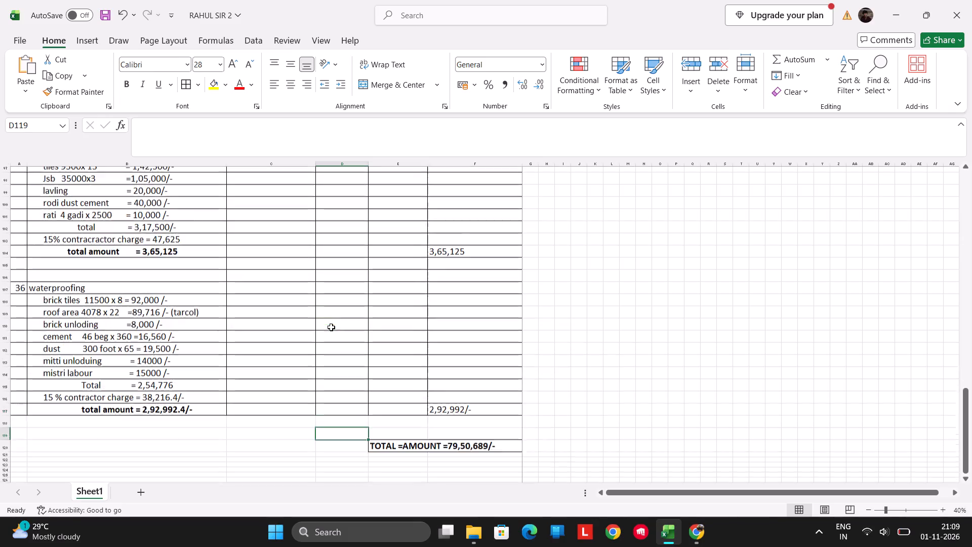
pyautogui.scroll(13, 331, 327)
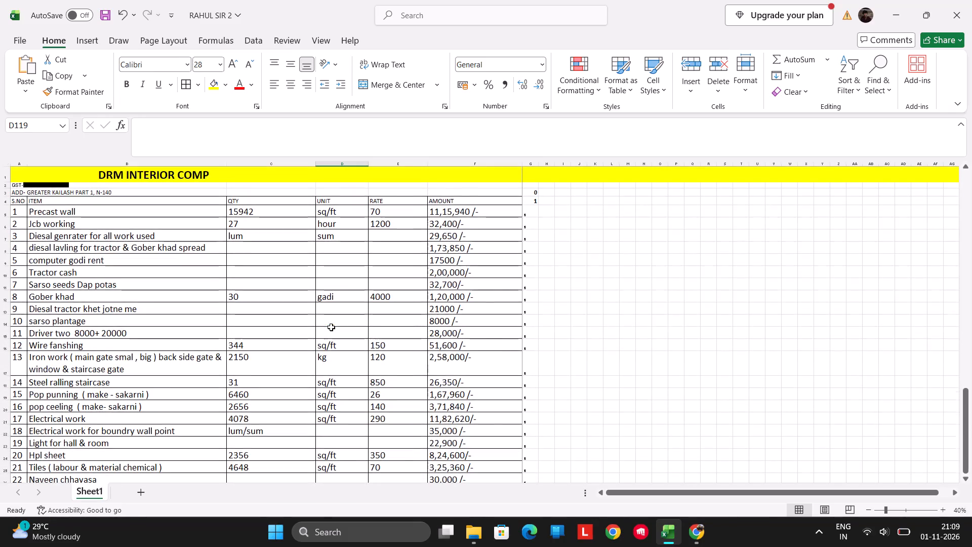
pyautogui.scroll(-4, 447, 383)
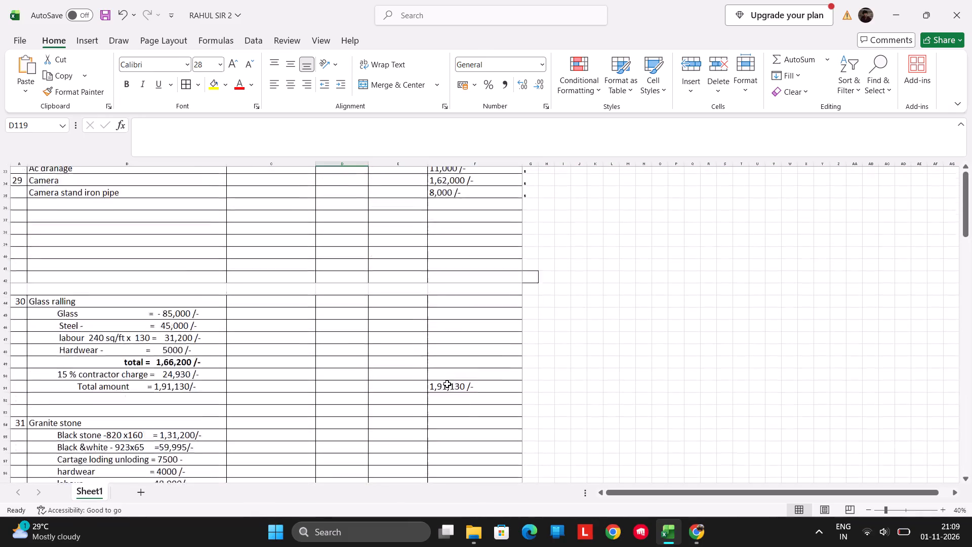
# Save the cost sheet as a PDF named RAHUL SIR 2 in the Documents folder.
pyautogui.scroll(-7, 447, 383)
pyautogui.scroll(1, 447, 383)
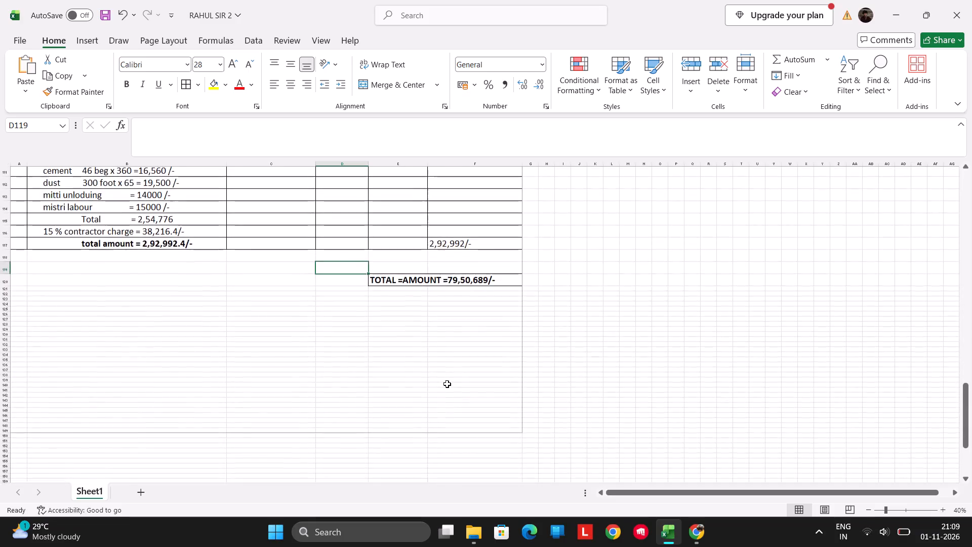
pyautogui.scroll(5, 447, 383)
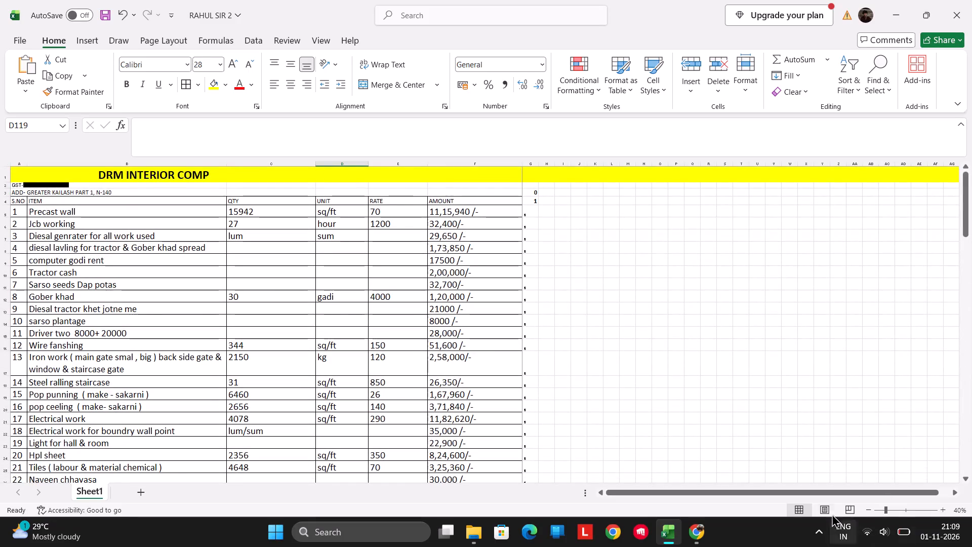
pyautogui.click(19, 38)
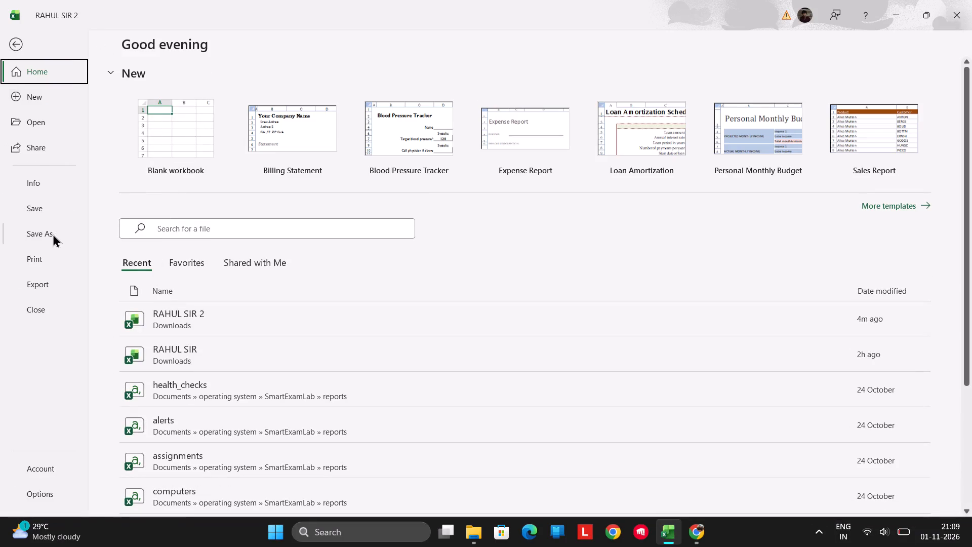
pyautogui.click(53, 233)
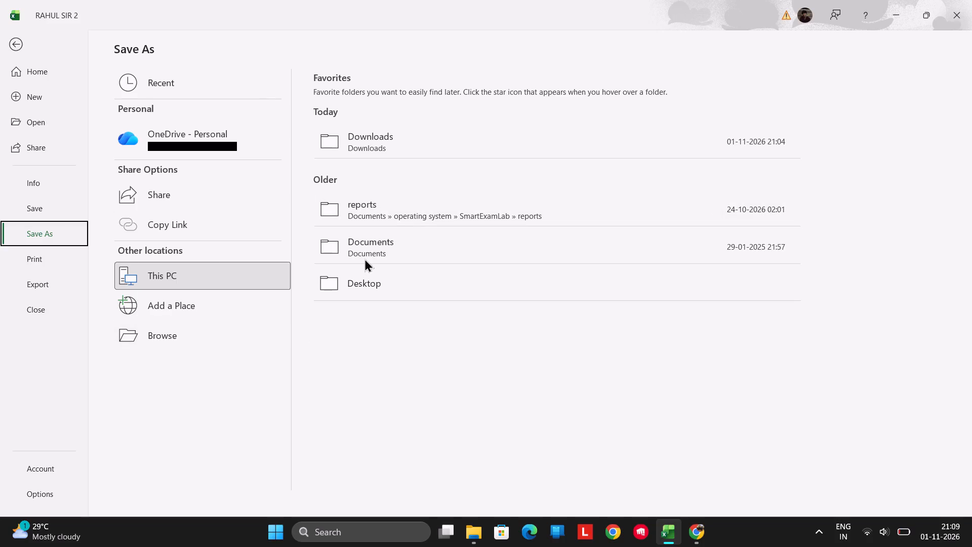
pyautogui.click(377, 250)
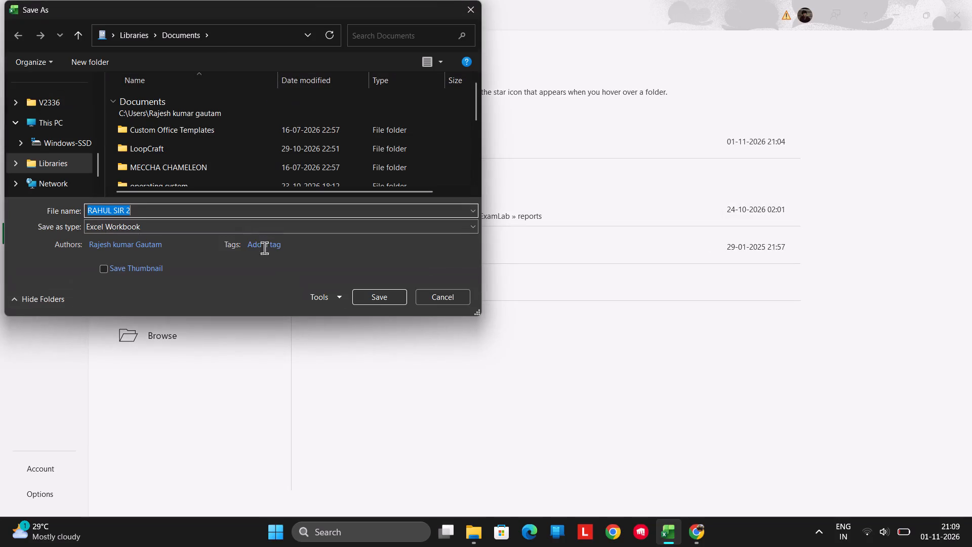
pyautogui.click(188, 227)
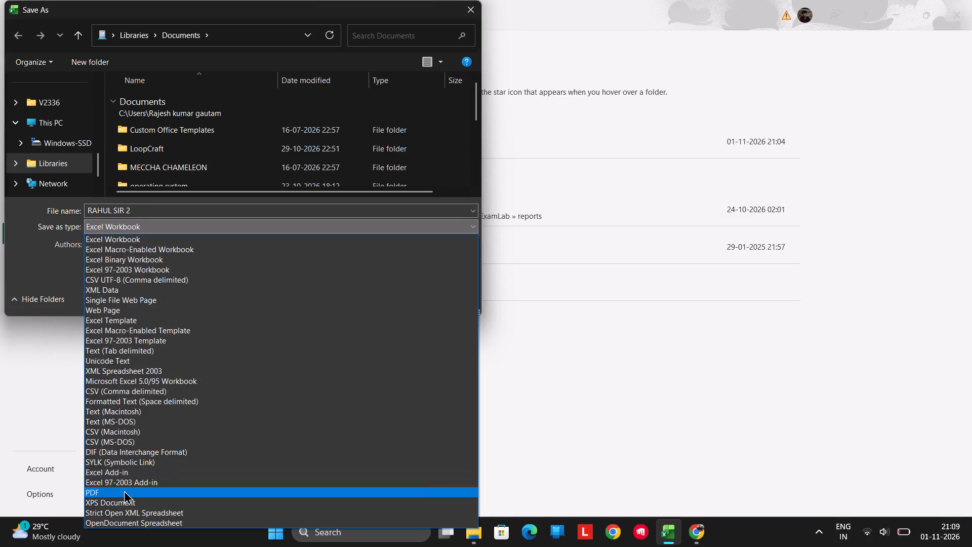
pyautogui.click(124, 490)
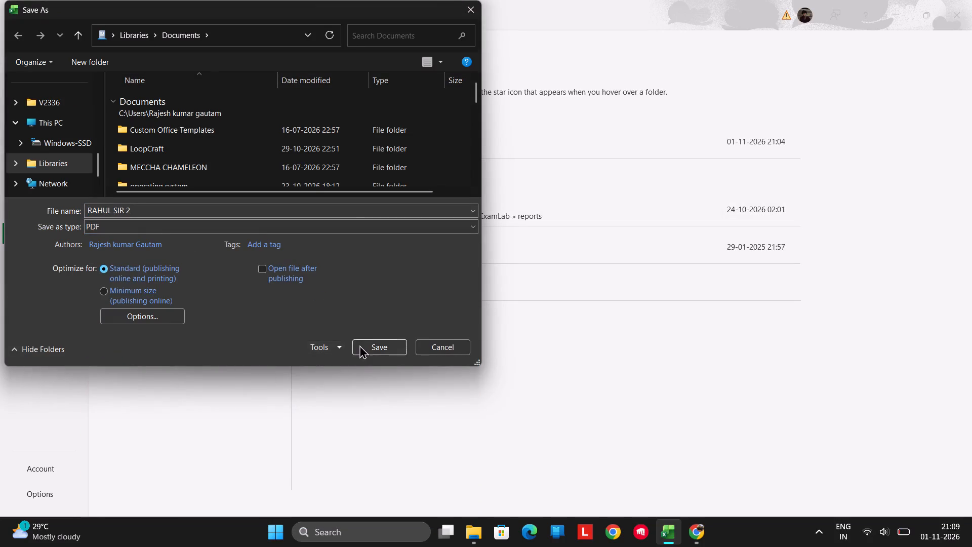
pyautogui.click(363, 344)
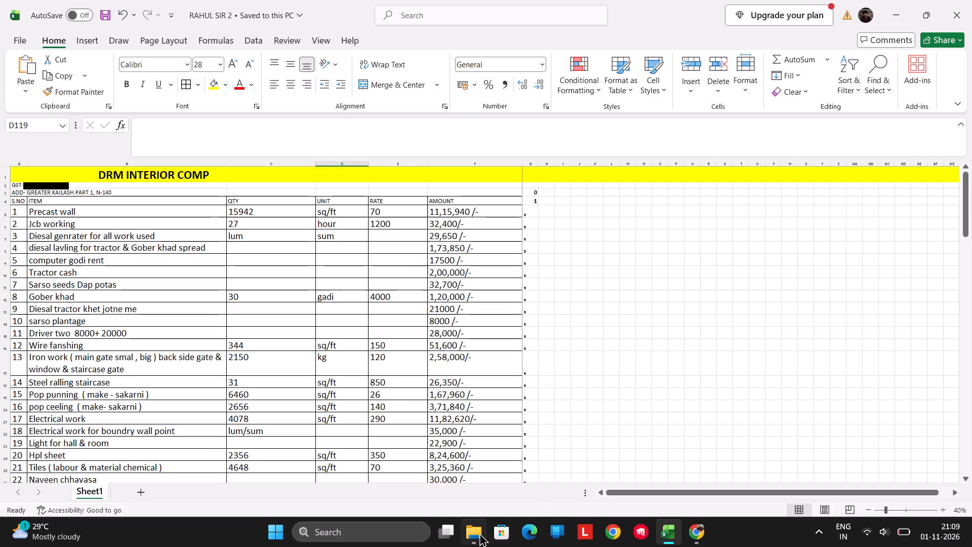
# Switch to File Explorer, locate the new RAHUL SIR 2 PDF stored in Documents, and open it.
pyautogui.click(479, 533)
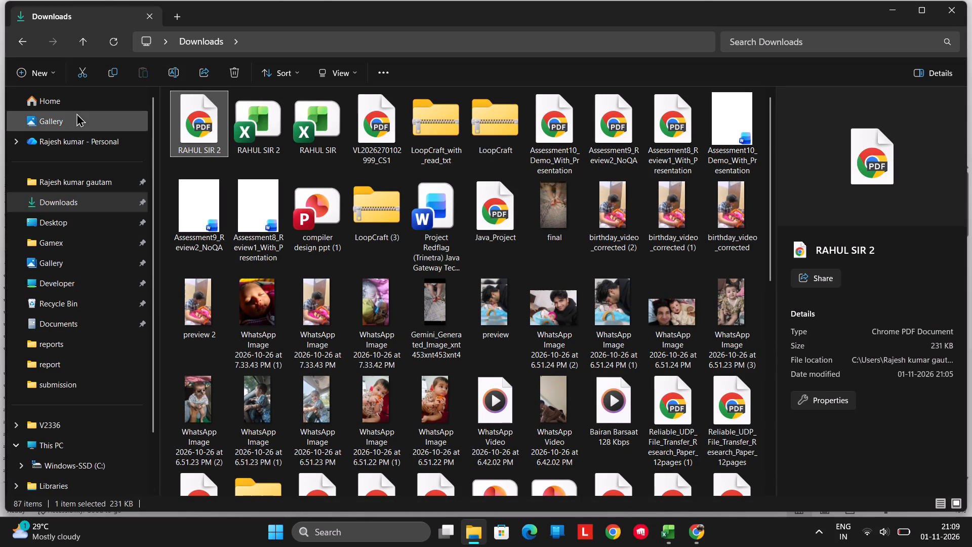
pyautogui.scroll(-2, 81, 232)
pyautogui.scroll(5, 81, 232)
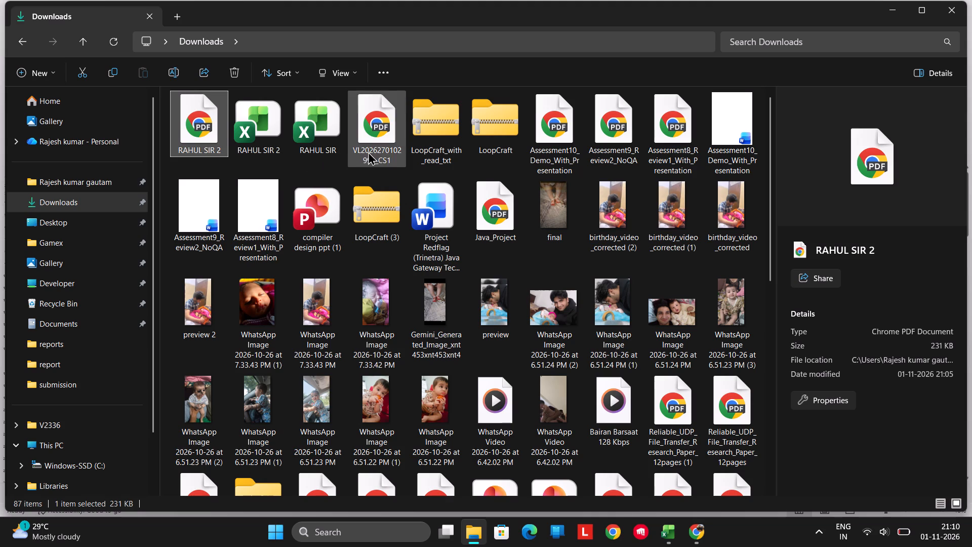
pyautogui.click(72, 142)
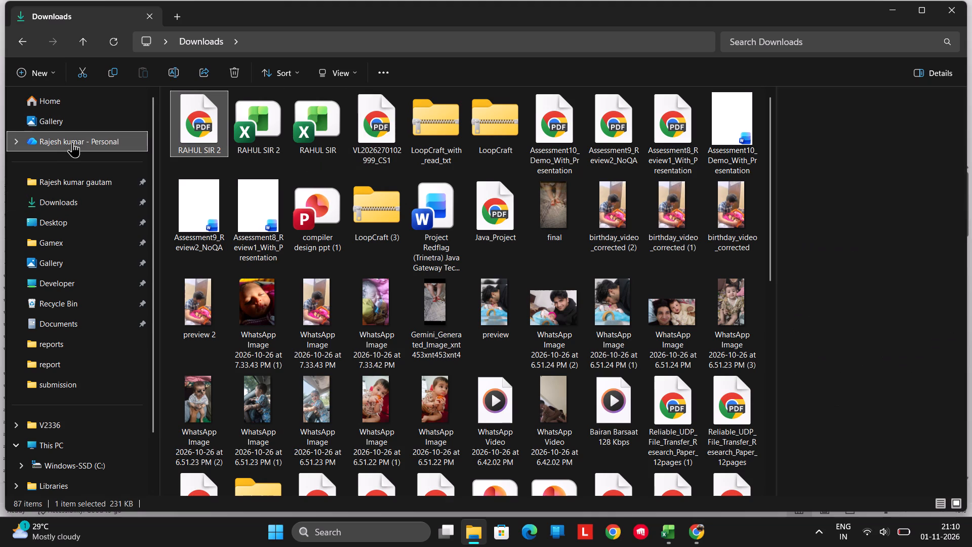
pyautogui.doubleClick(195, 162)
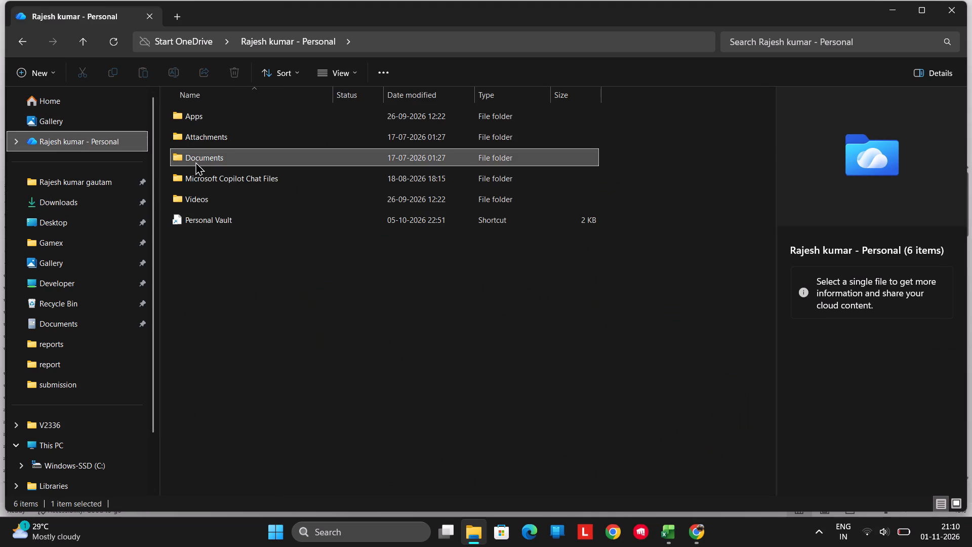
pyautogui.click(71, 107)
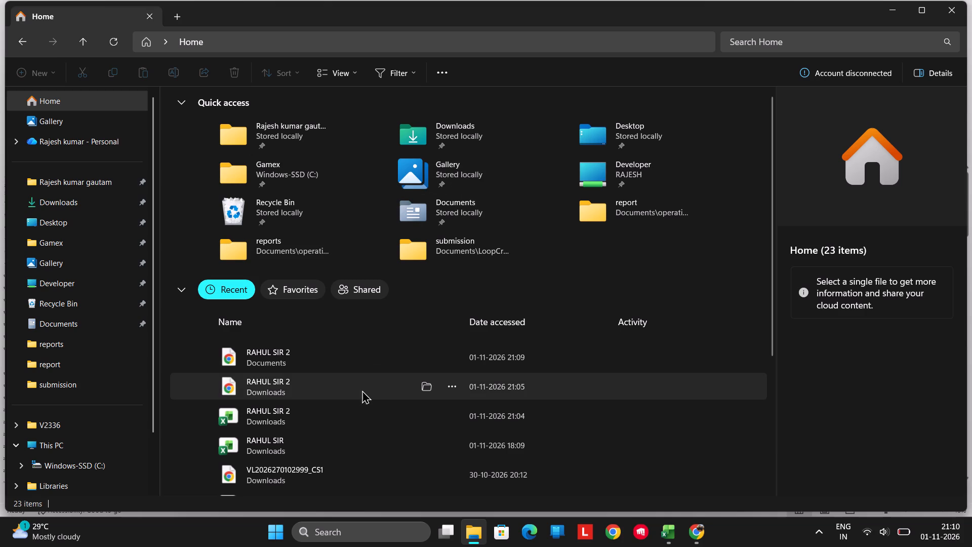
pyautogui.doubleClick(323, 363)
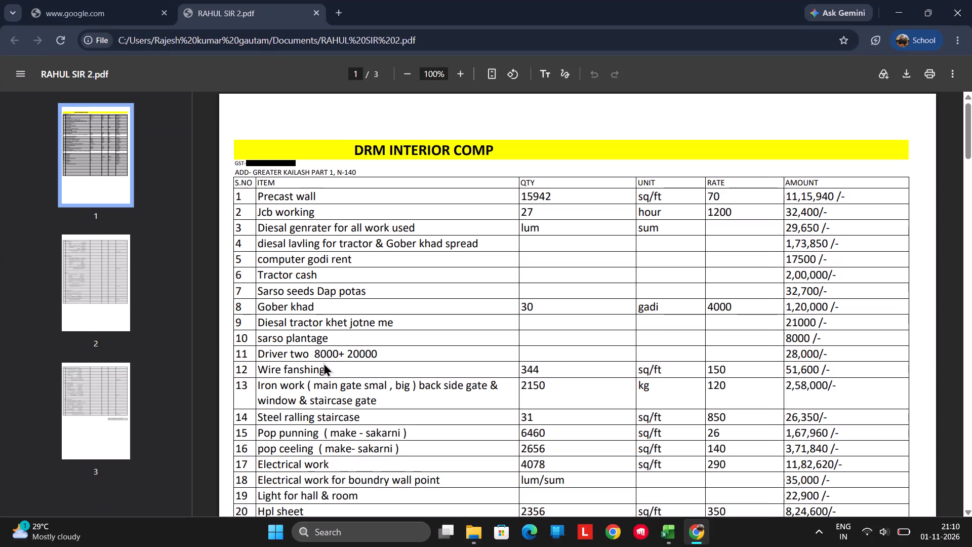
# Review all pages of the exported PDF, checking the text size and where each page divides the cost sheet sections.
pyautogui.scroll(-5, 323, 363)
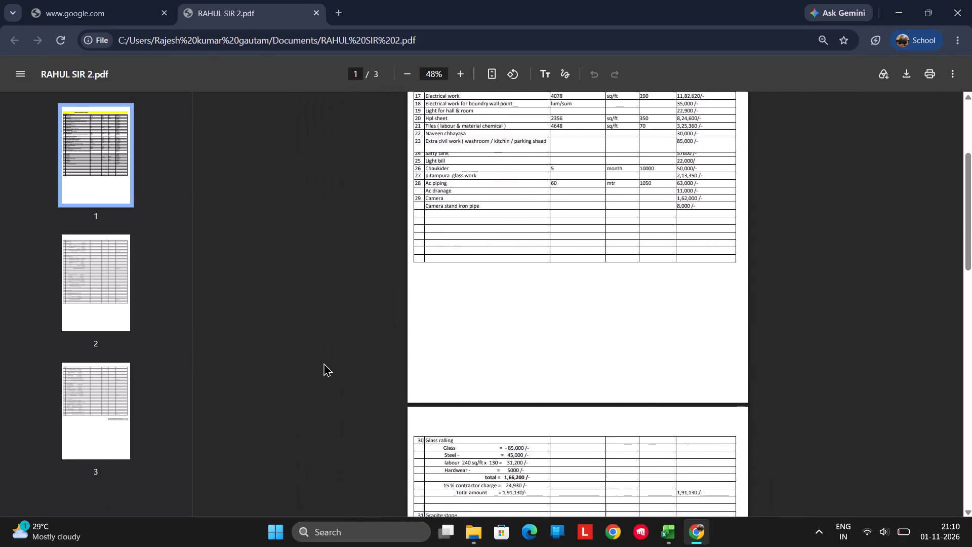
pyautogui.scroll(-7, 323, 363)
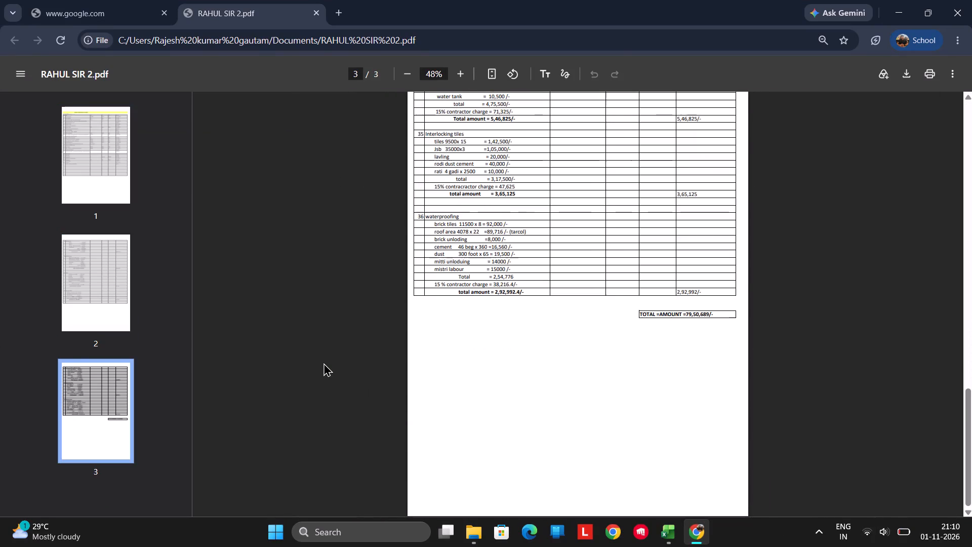
pyautogui.scroll(8, 323, 363)
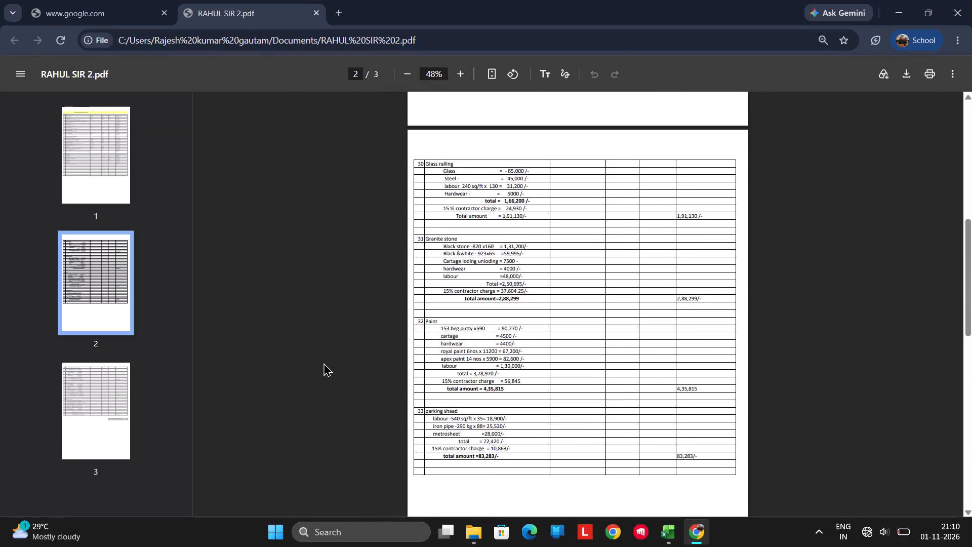
pyautogui.scroll(6, 323, 363)
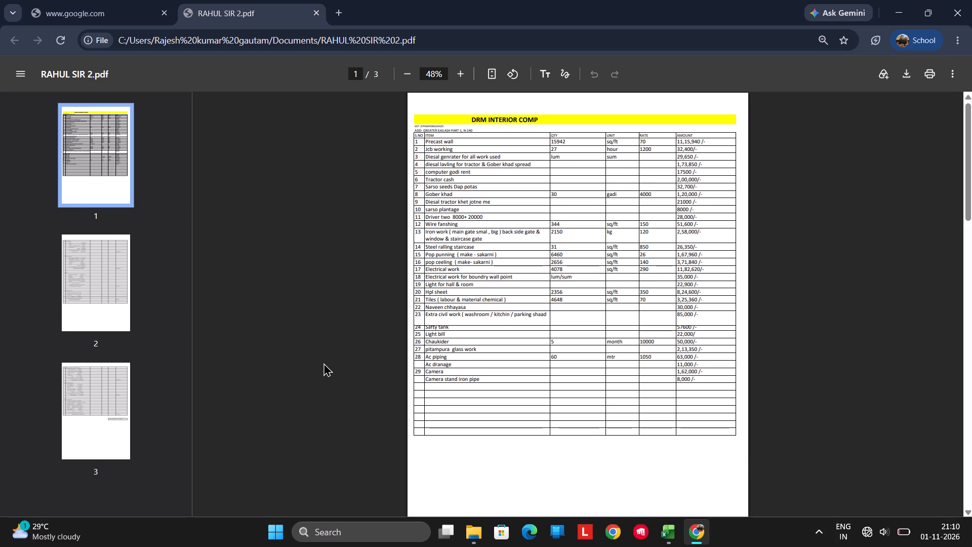
pyautogui.scroll(-9, 323, 363)
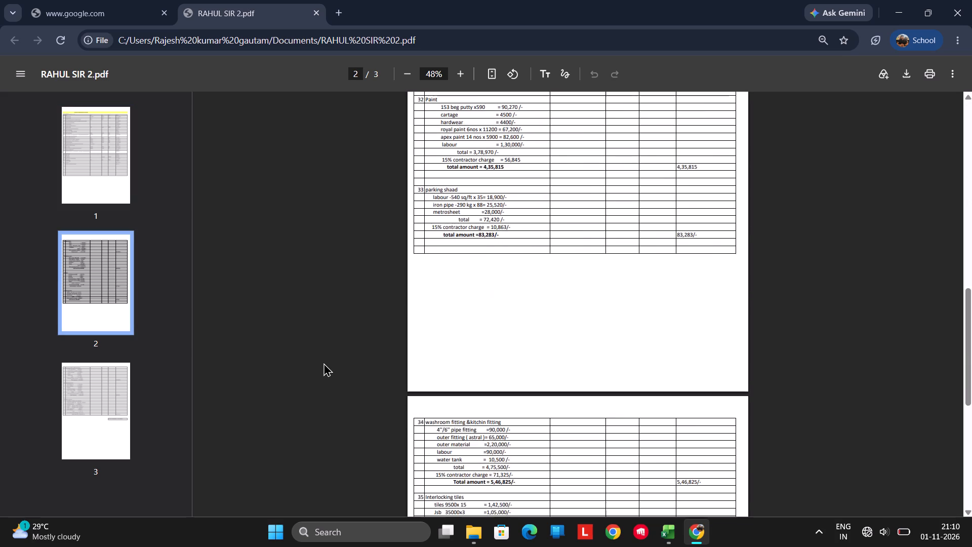
pyautogui.scroll(1, 323, 363)
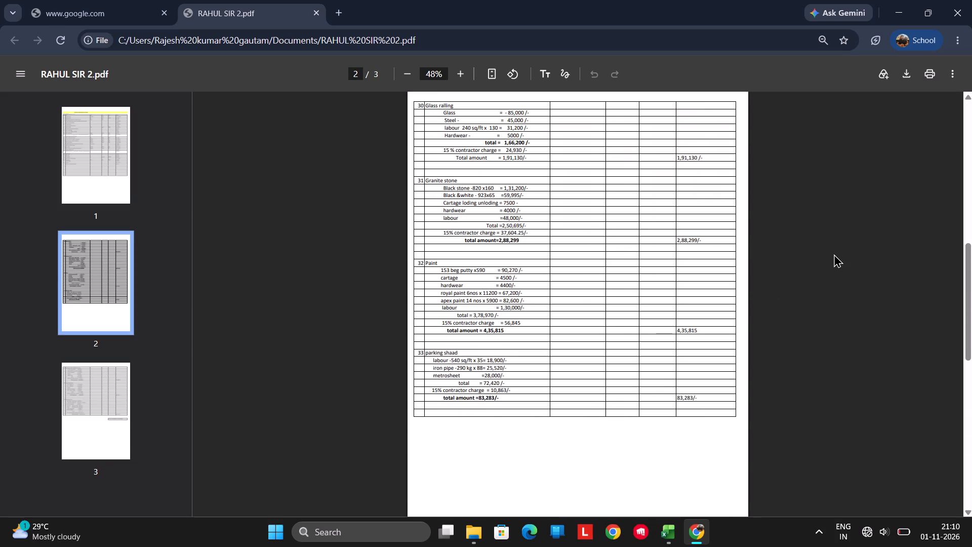
pyautogui.click(703, 533)
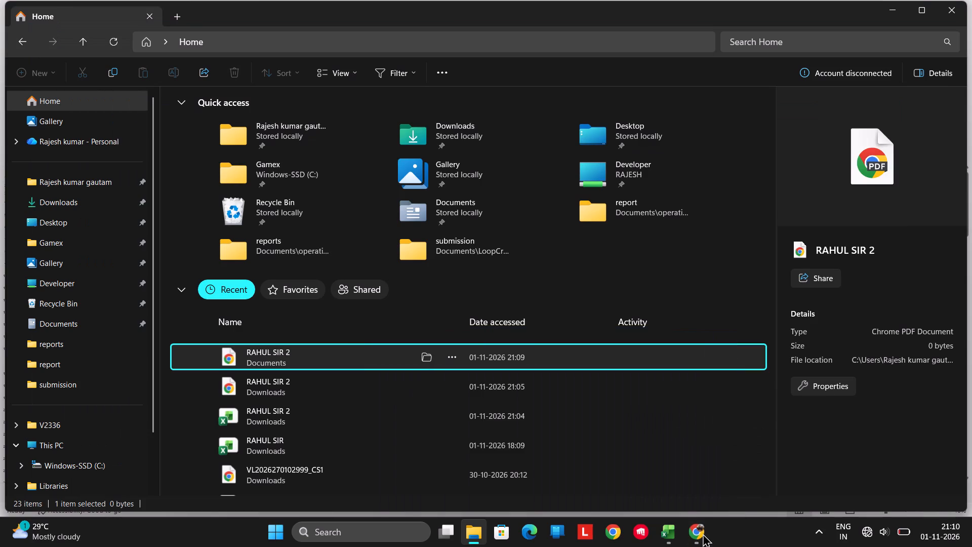
pyautogui.click(703, 533)
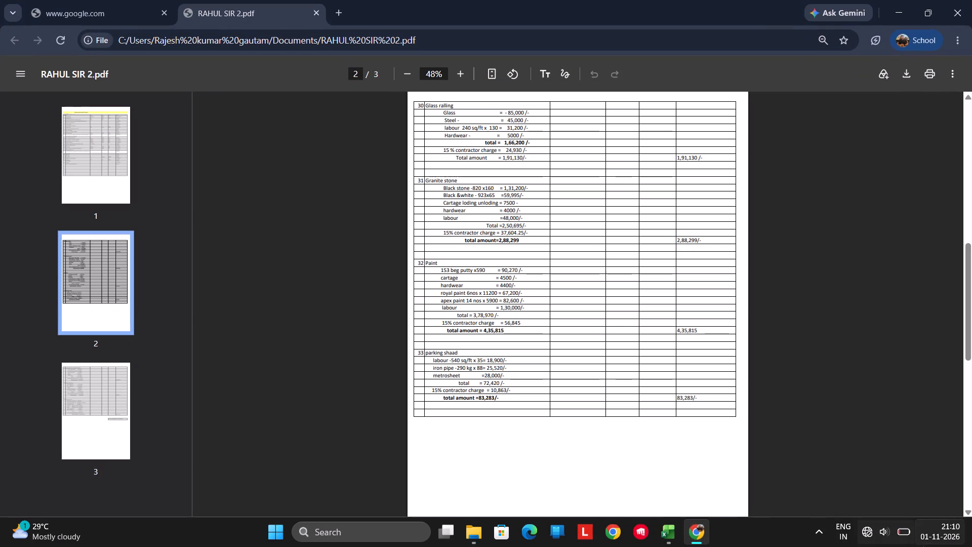
# Open the system's network quick settings.
pyautogui.click(868, 531)
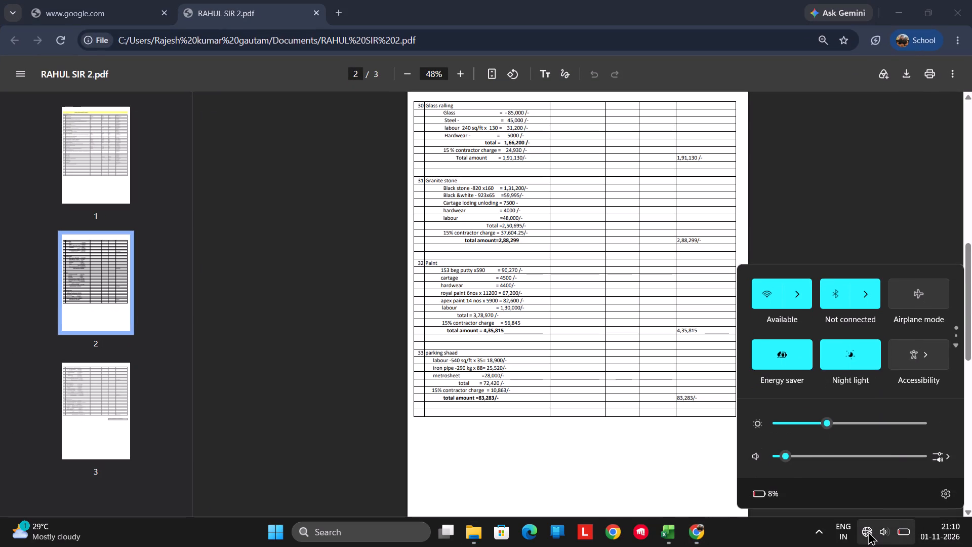
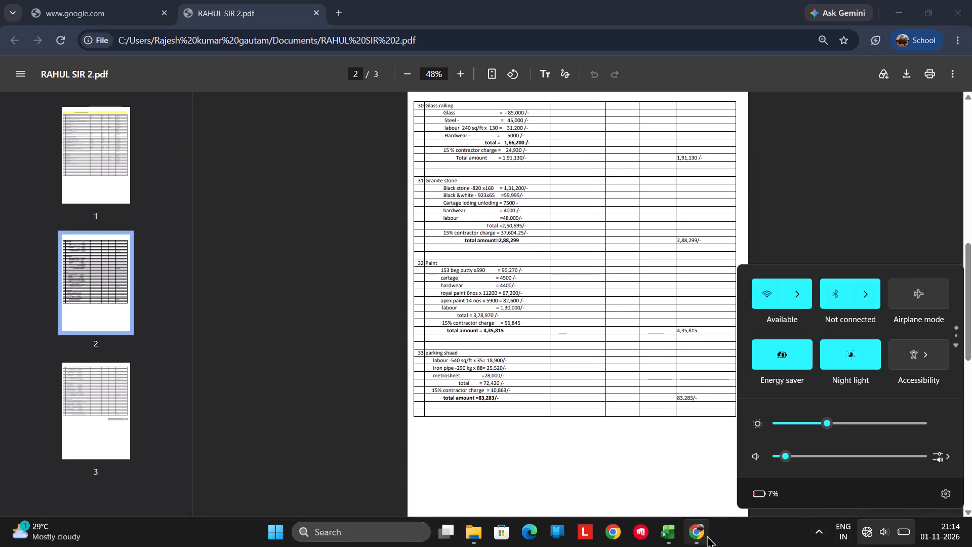
# Open a separate Chrome window and enter the web.whatsapp.com address to load WhatsApp Web.
pyautogui.click(707, 535)
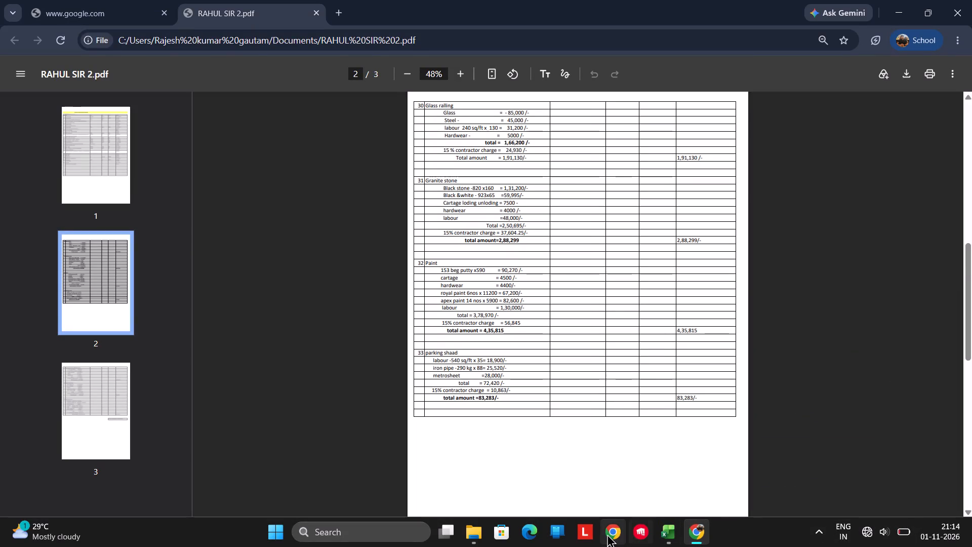
pyautogui.click(607, 534)
pyautogui.click(642, 227)
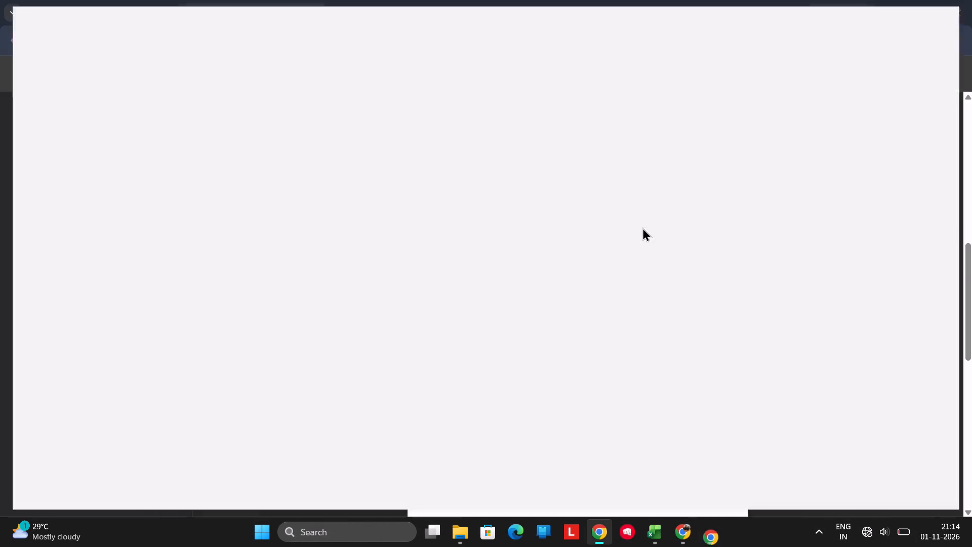
pyautogui.click(358, 41)
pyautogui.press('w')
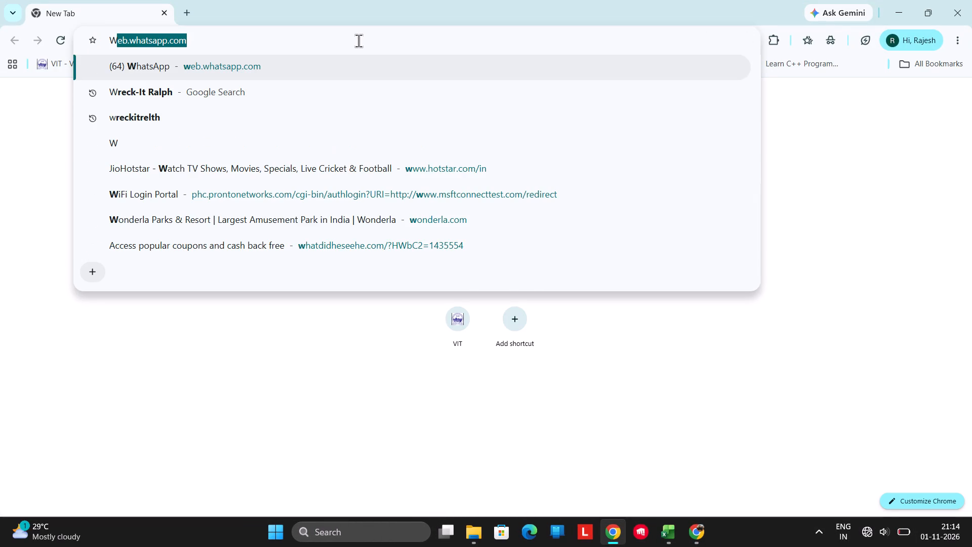
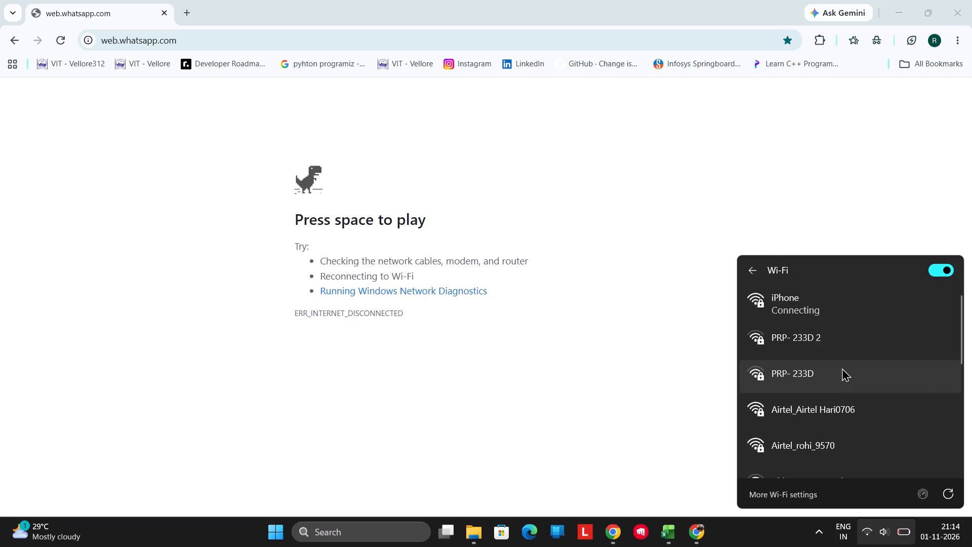
# Connect the computer to the PRP- 233D Wi-Fi network and check the list of available networks.
pyautogui.click(840, 374)
pyautogui.click(914, 434)
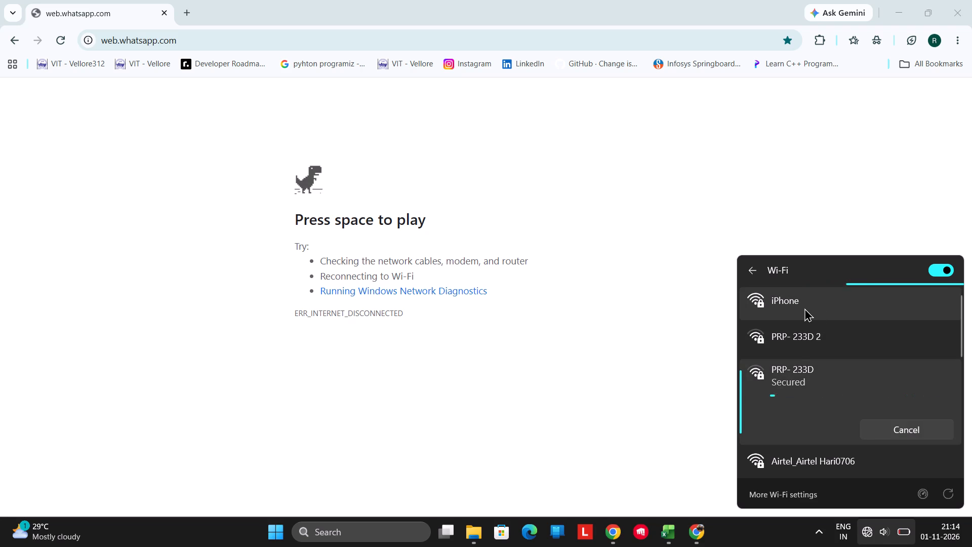
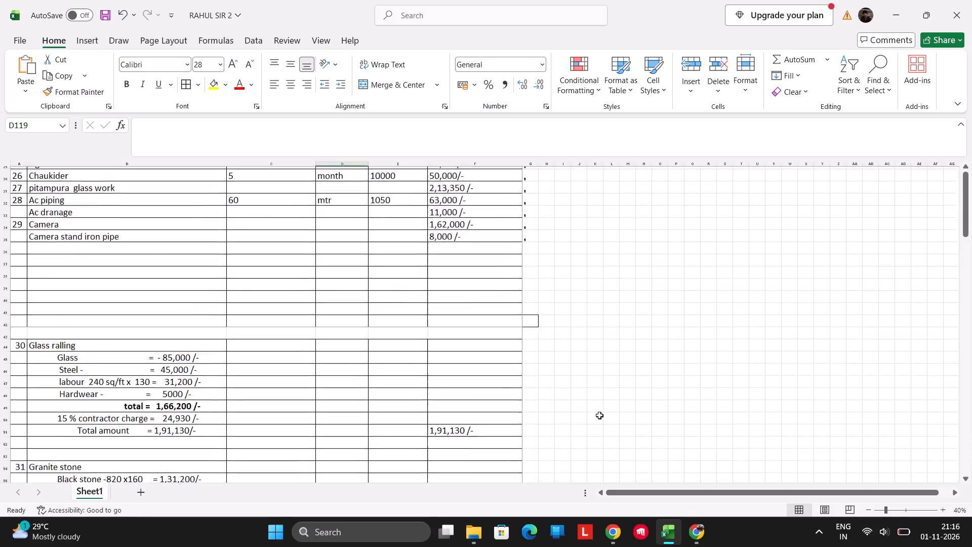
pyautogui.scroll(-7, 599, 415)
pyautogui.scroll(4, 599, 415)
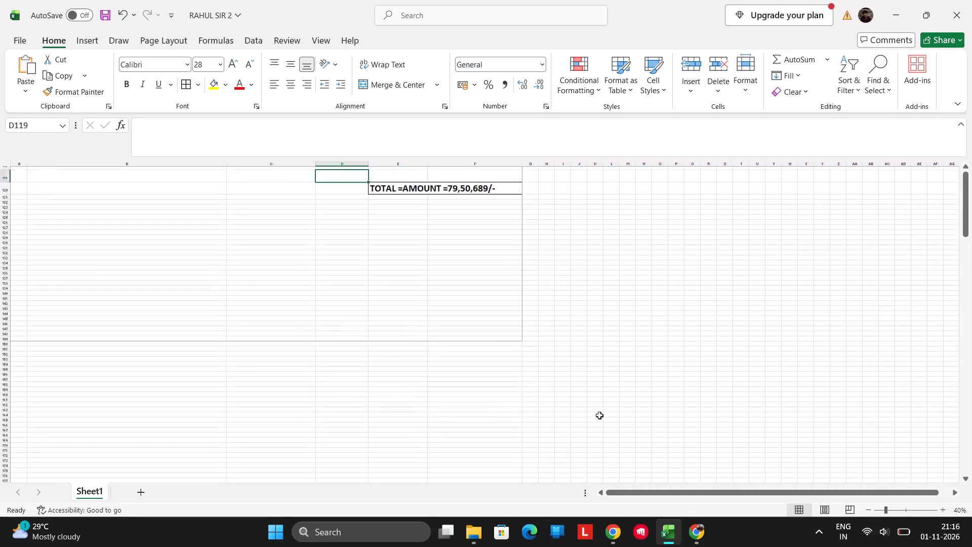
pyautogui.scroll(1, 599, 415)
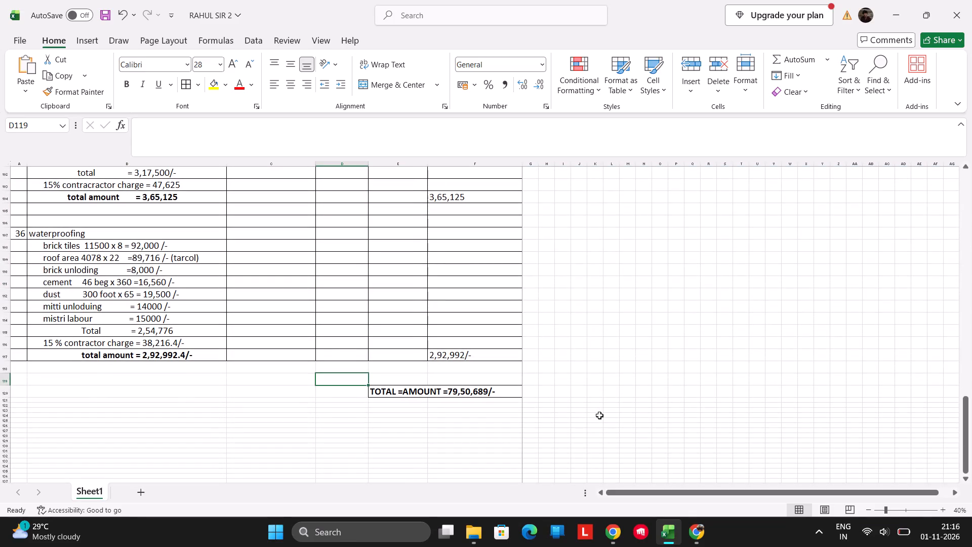
# Switch to File Explorer and open the RAHUL SIR 2 workbook stored in Downloads.
pyautogui.click(480, 527)
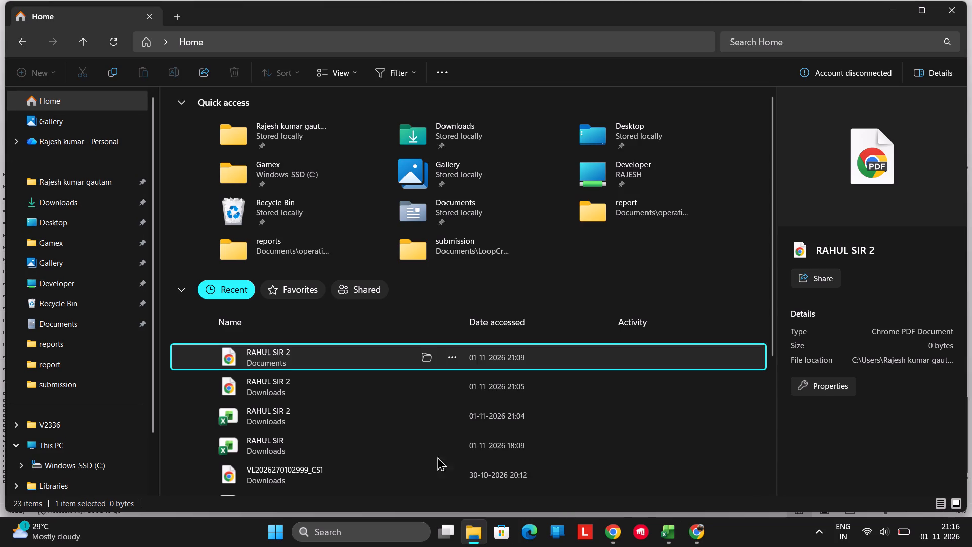
pyautogui.doubleClick(270, 421)
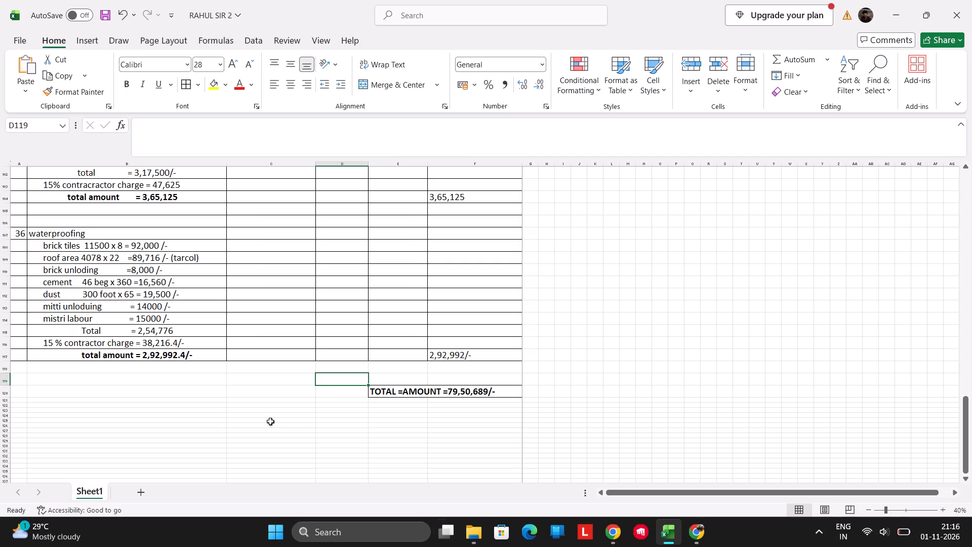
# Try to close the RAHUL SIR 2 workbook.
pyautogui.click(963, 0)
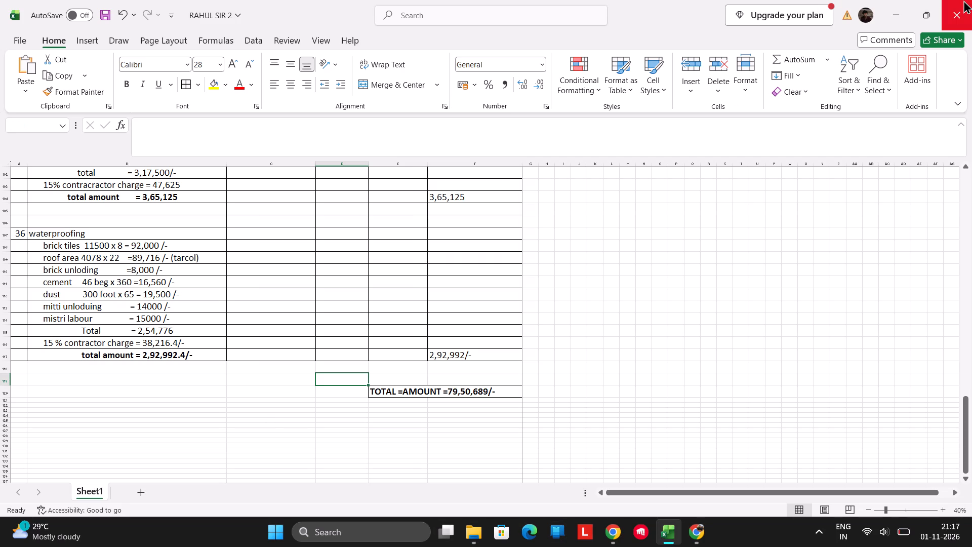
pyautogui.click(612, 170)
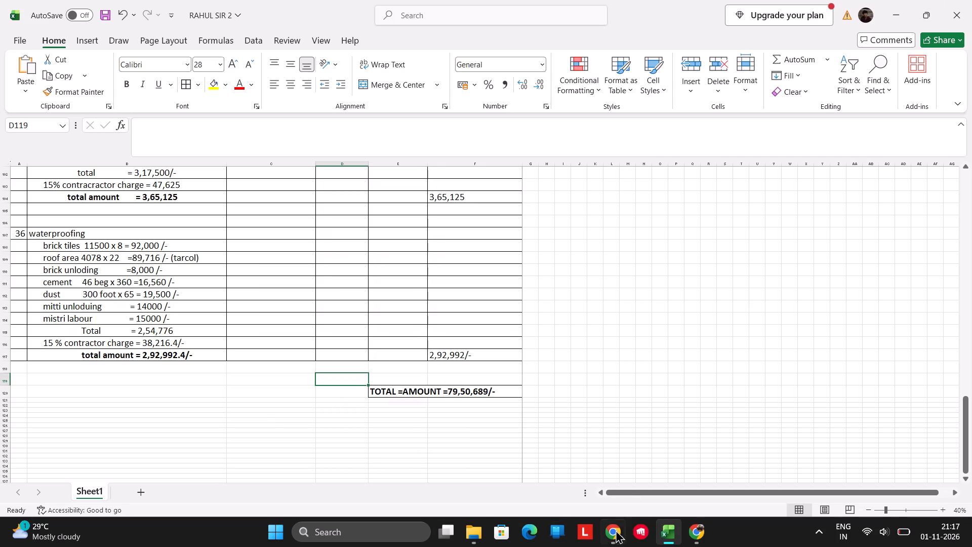
# Switch to File Explorer to reach the recent RAHUL SIR 2 files.
pyautogui.click(468, 538)
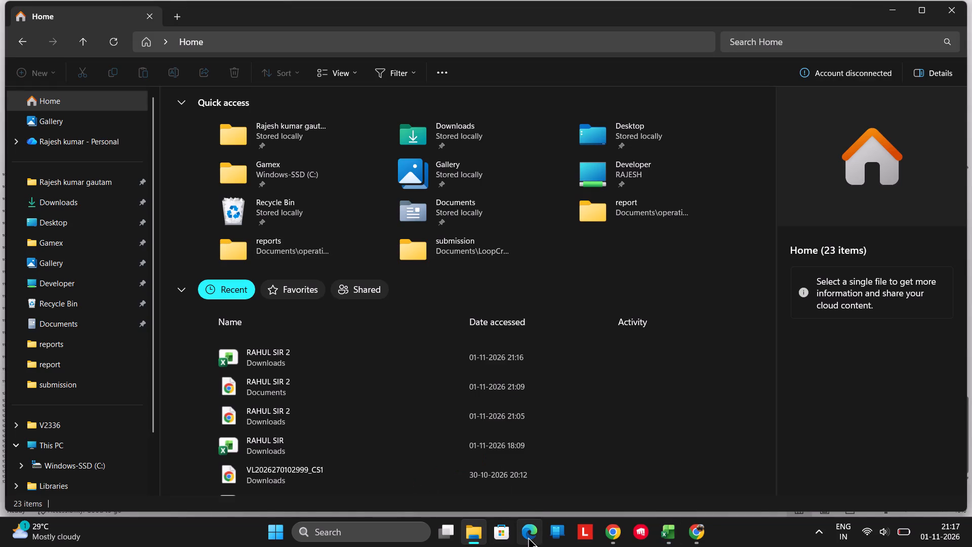
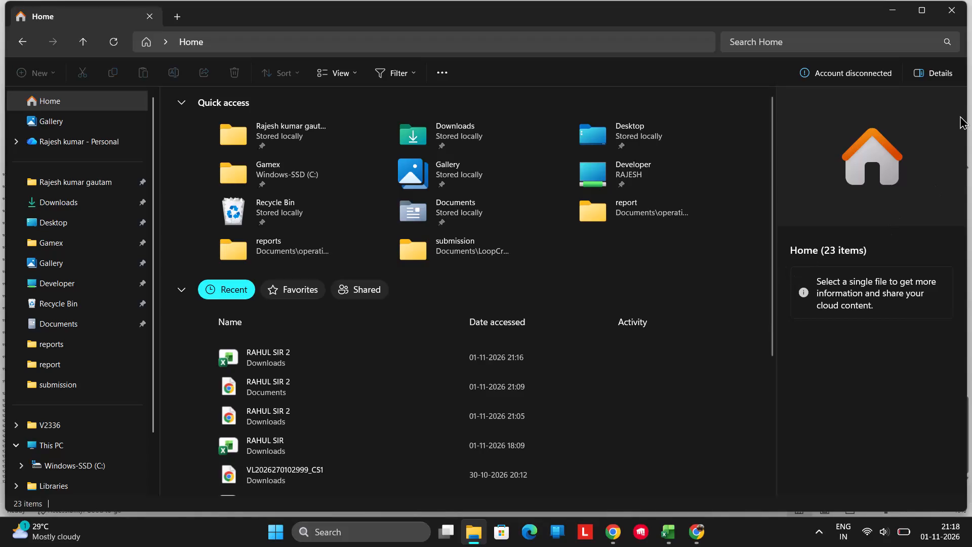
# Minimize the open File Explorer and Excel windows to reveal the desktop.
pyautogui.click(901, 12)
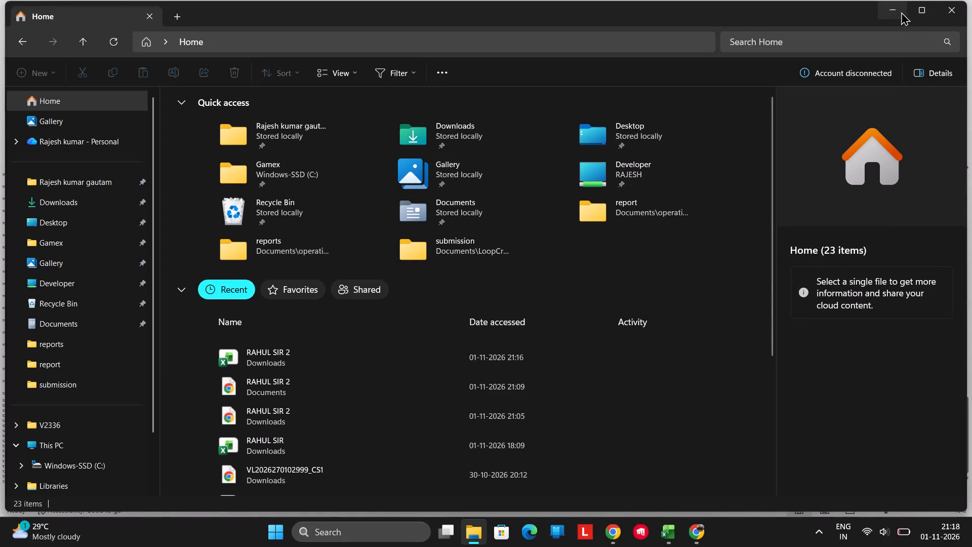
pyautogui.click(892, 19)
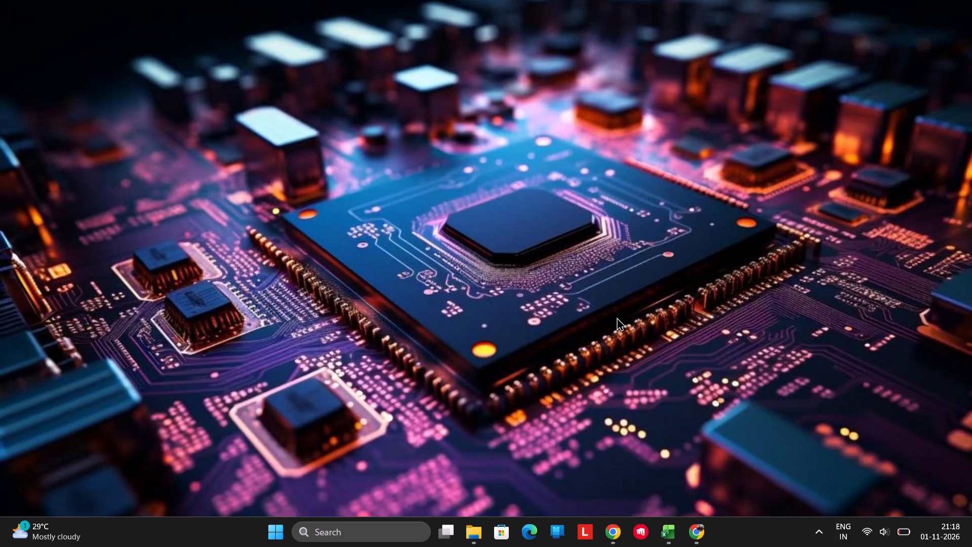
# Bring up the Shut Down Windows dialog from the desktop to turn off the computer.
pyautogui.hotkey('alt', 'F4')
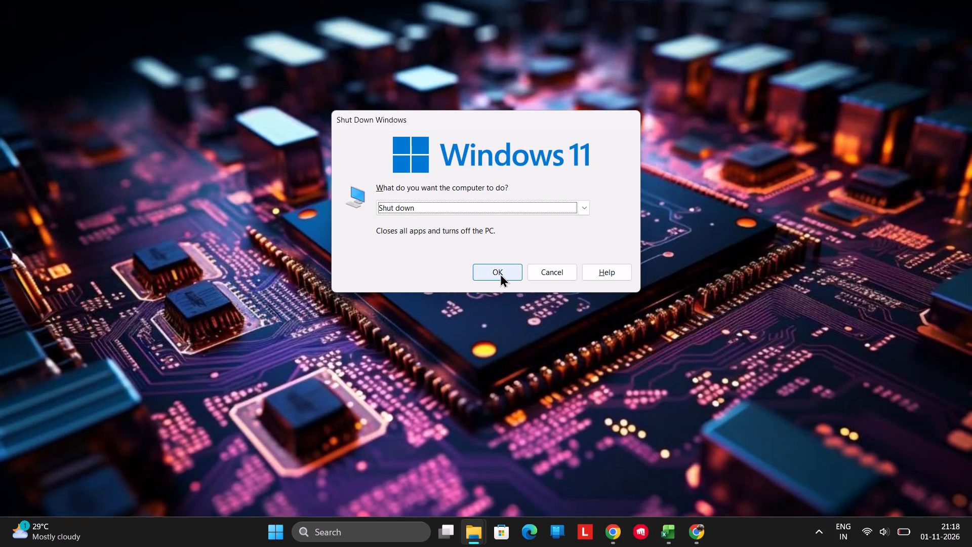